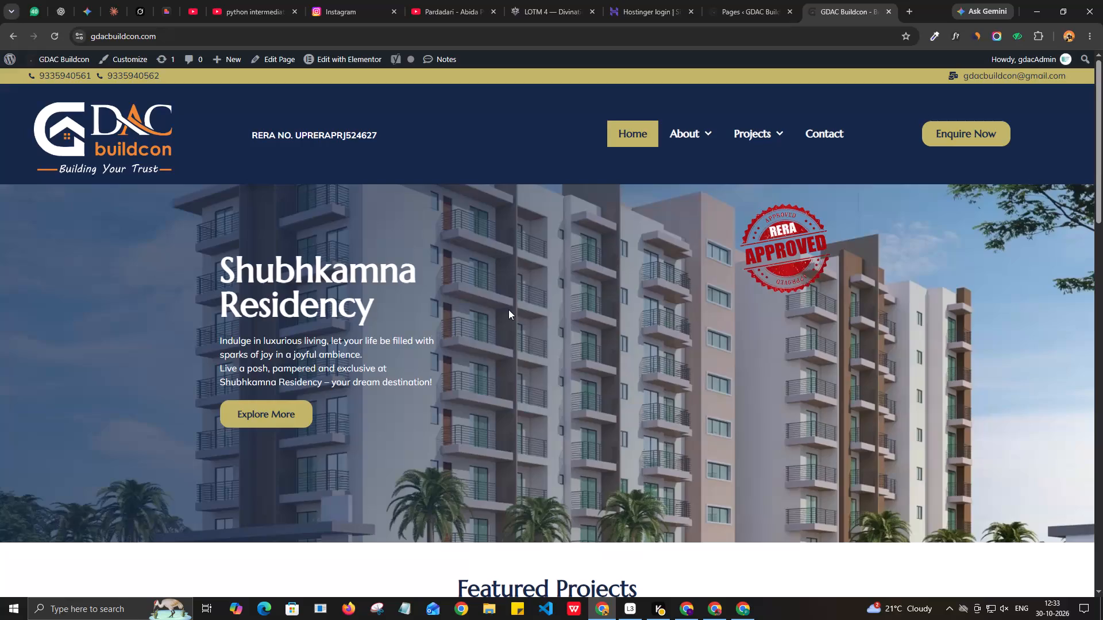
Switch to the browser window with the suvidhasarees.com storefront and reload its homepage.
{"action": "left_click", "coordinate": [691, 611]}
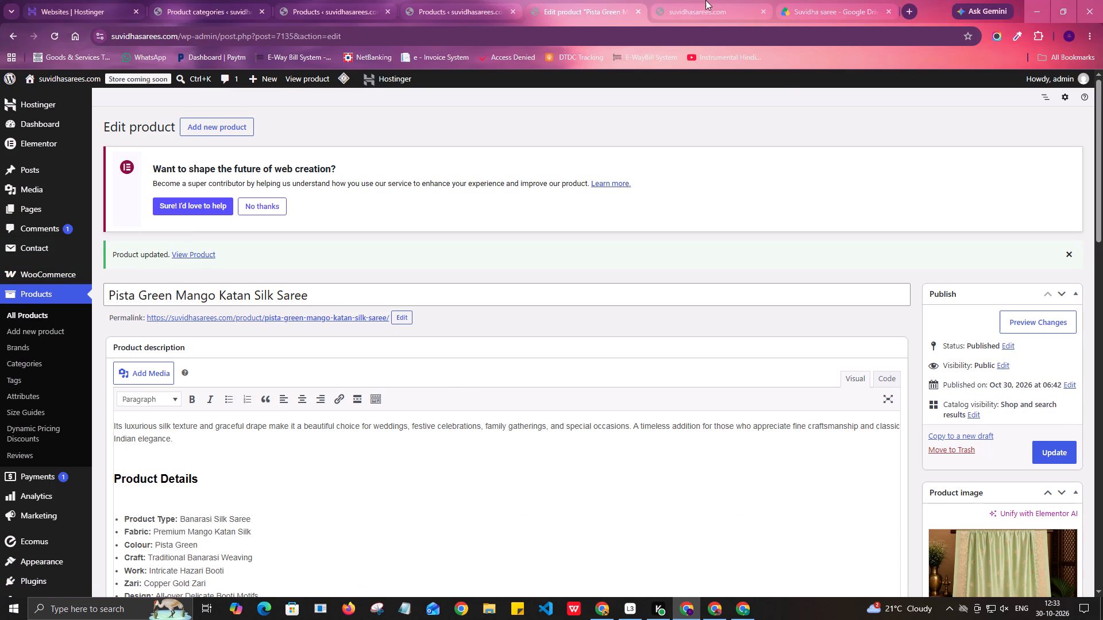
{"action": "left_click", "coordinate": [681, 0]}
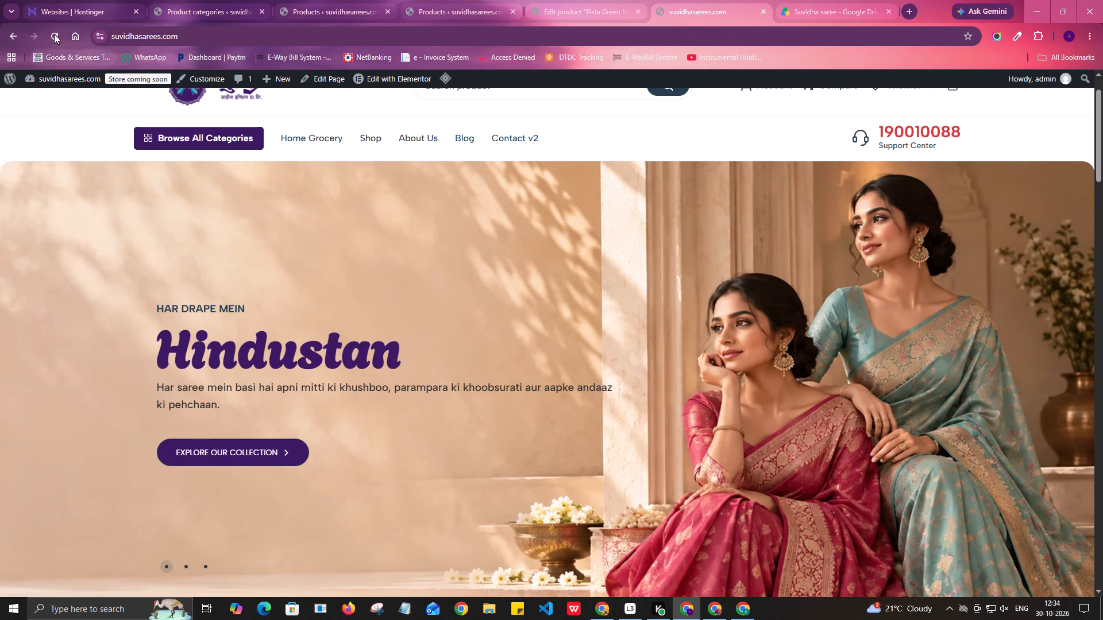
{"action": "left_click", "coordinate": [52, 33]}
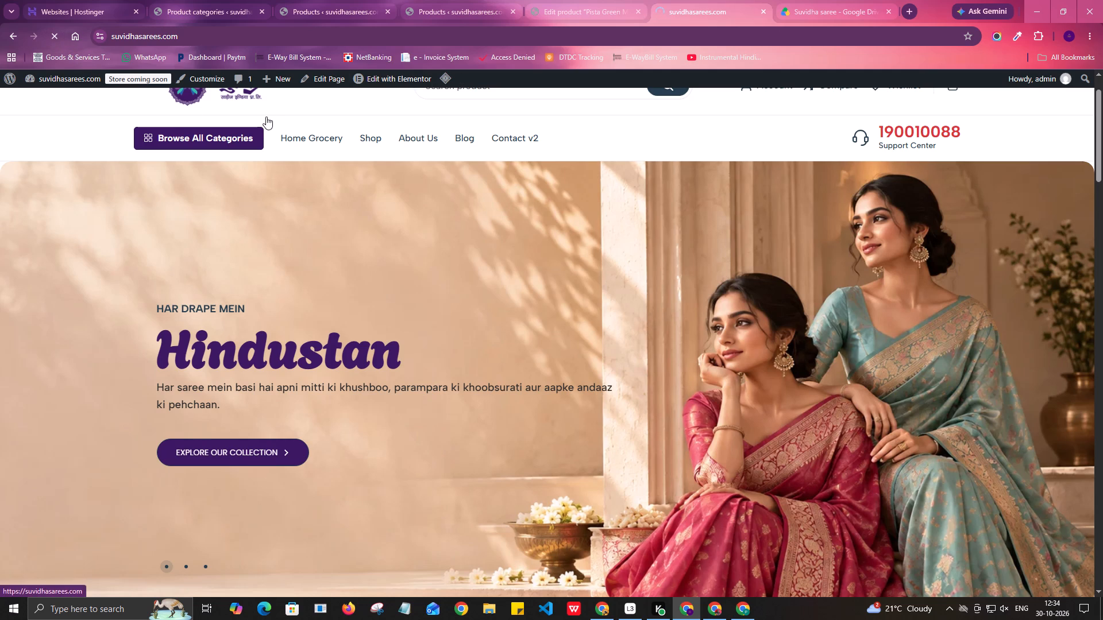
Examine the homepage's hero banner, Featured Categories and Popular products sections.
{"action": "scroll", "coordinate": [267, 204], "scroll_direction": "down", "scroll_amount": 1}
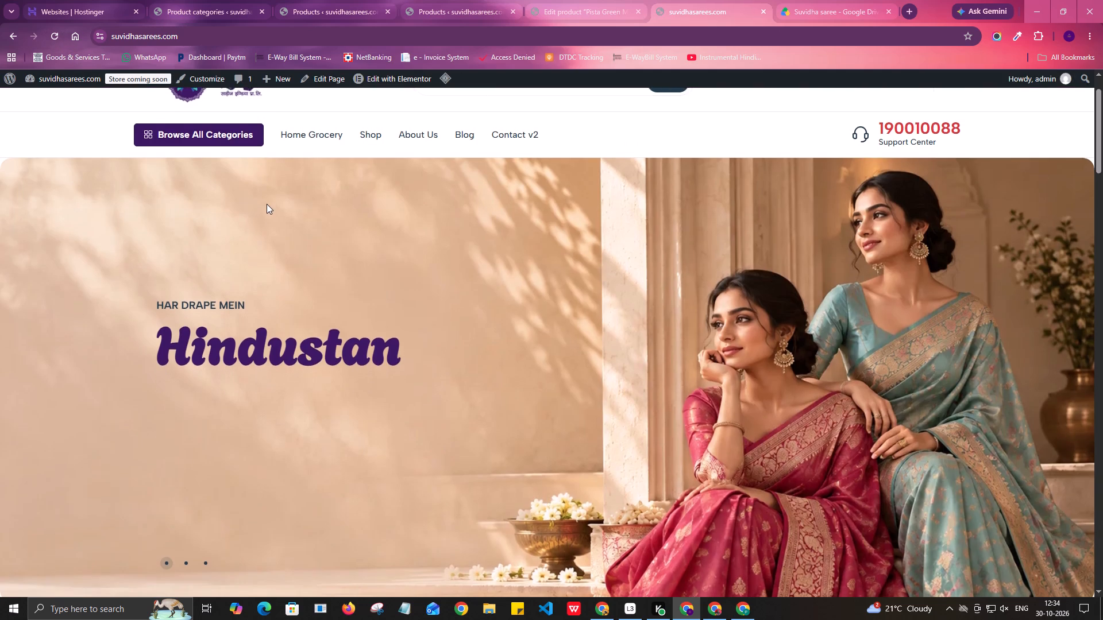
{"action": "scroll", "coordinate": [267, 204], "scroll_direction": "down", "scroll_amount": 4}
{"action": "scroll", "coordinate": [267, 204], "scroll_direction": "up", "scroll_amount": 3}
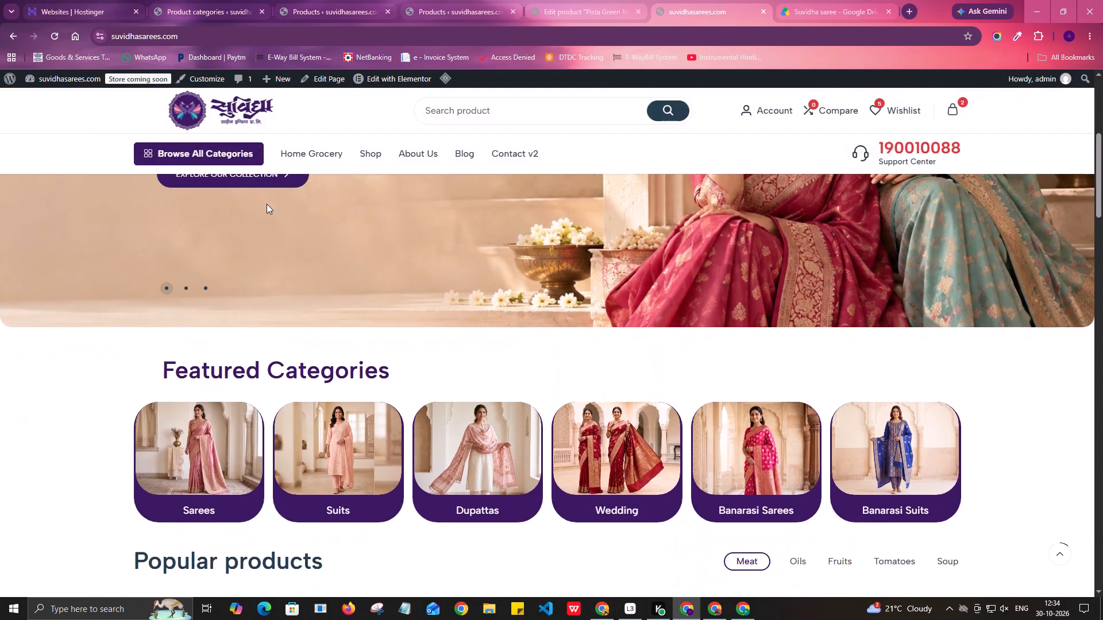
{"action": "scroll", "coordinate": [267, 204], "scroll_direction": "up", "scroll_amount": 5}
{"action": "scroll", "coordinate": [267, 204], "scroll_direction": "down", "scroll_amount": 3}
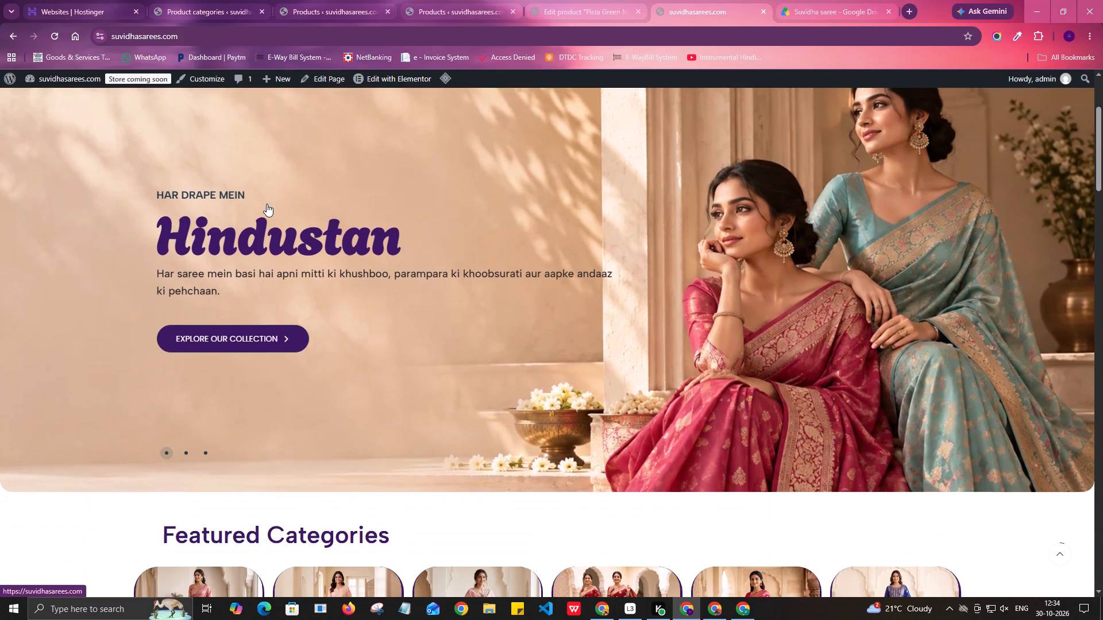
{"action": "scroll", "coordinate": [267, 204], "scroll_direction": "down", "scroll_amount": 7}
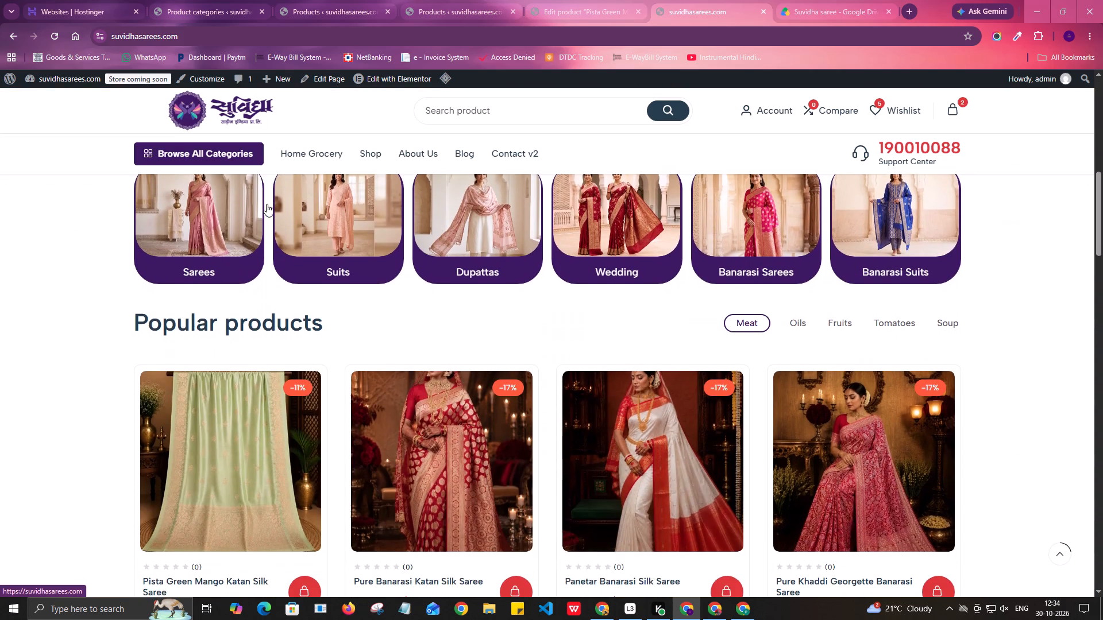
{"action": "scroll", "coordinate": [267, 204], "scroll_direction": "down", "scroll_amount": 4}
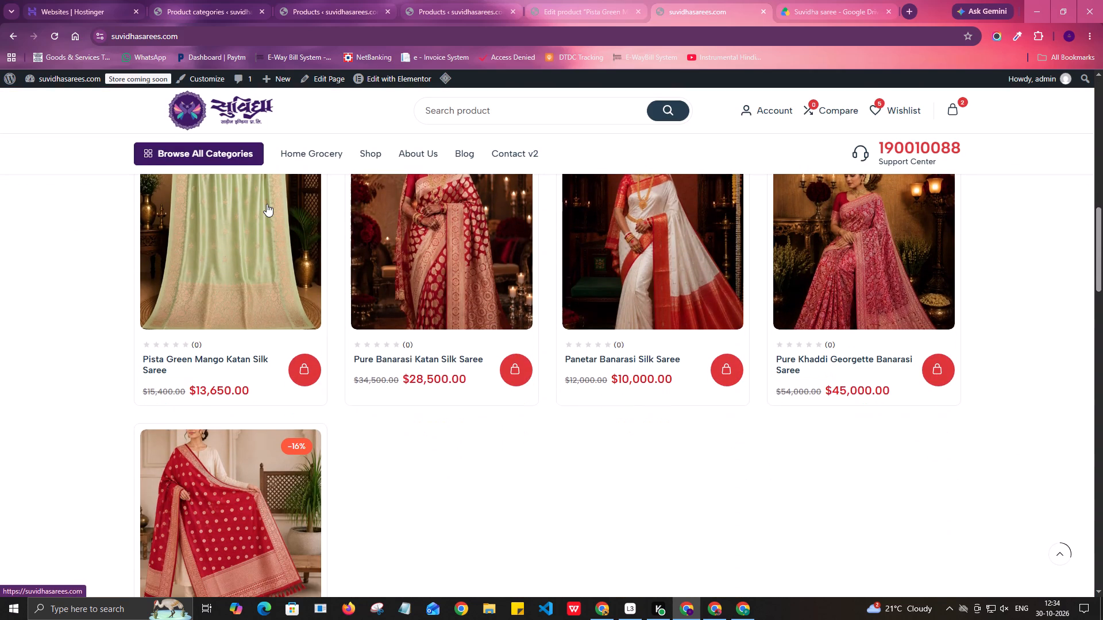
{"action": "scroll", "coordinate": [267, 204], "scroll_direction": "up", "scroll_amount": 2}
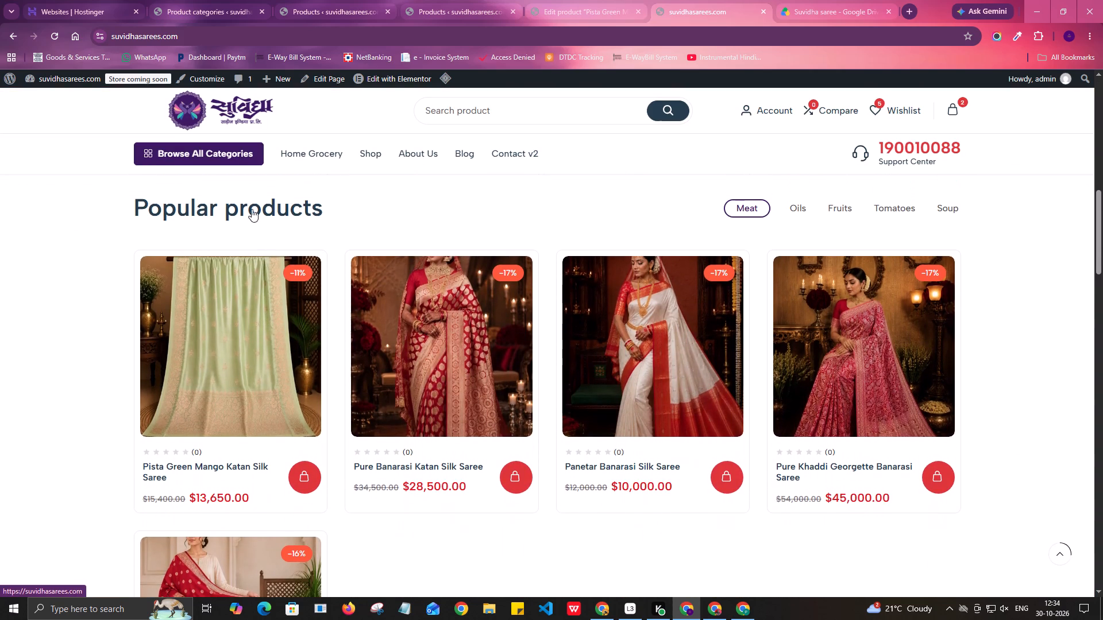
Open the storefront homepage in the Elementor editor in a separate tab and switch to it.
{"action": "right_click", "coordinate": [395, 80]}
{"action": "left_click", "coordinate": [450, 93]}
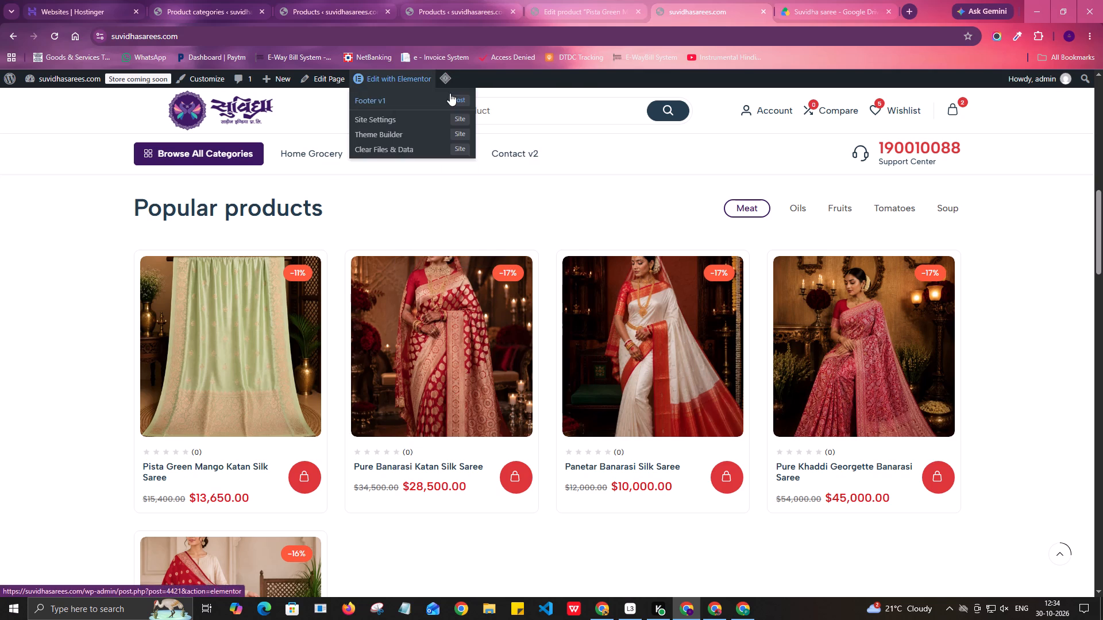
{"action": "left_click", "coordinate": [718, 1]}
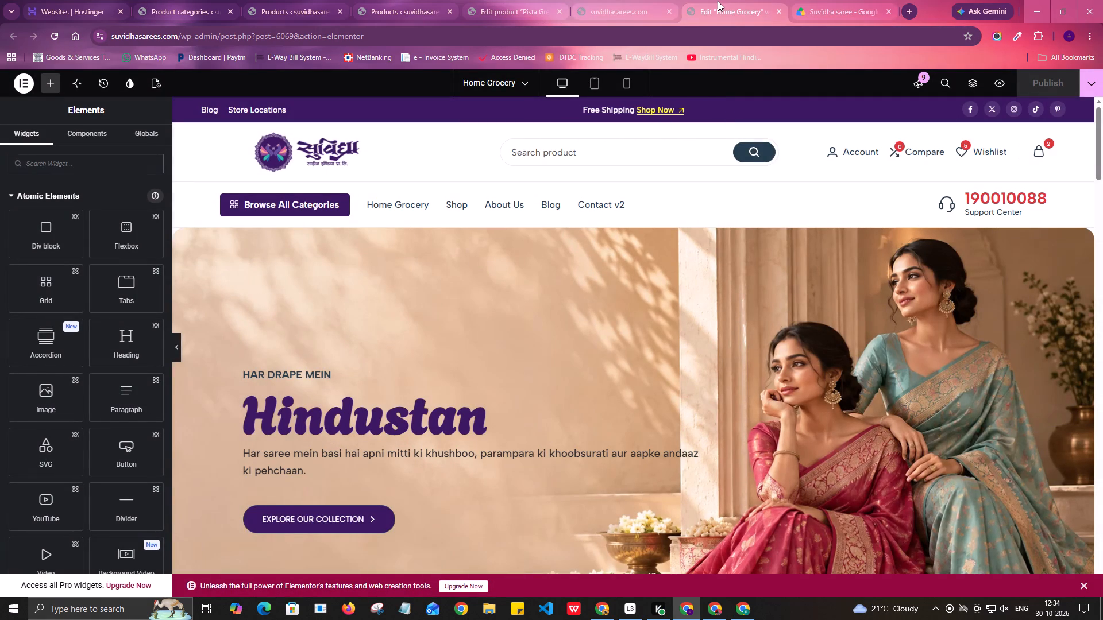
{"action": "scroll", "coordinate": [718, 1], "scroll_direction": "up", "scroll_amount": 1}
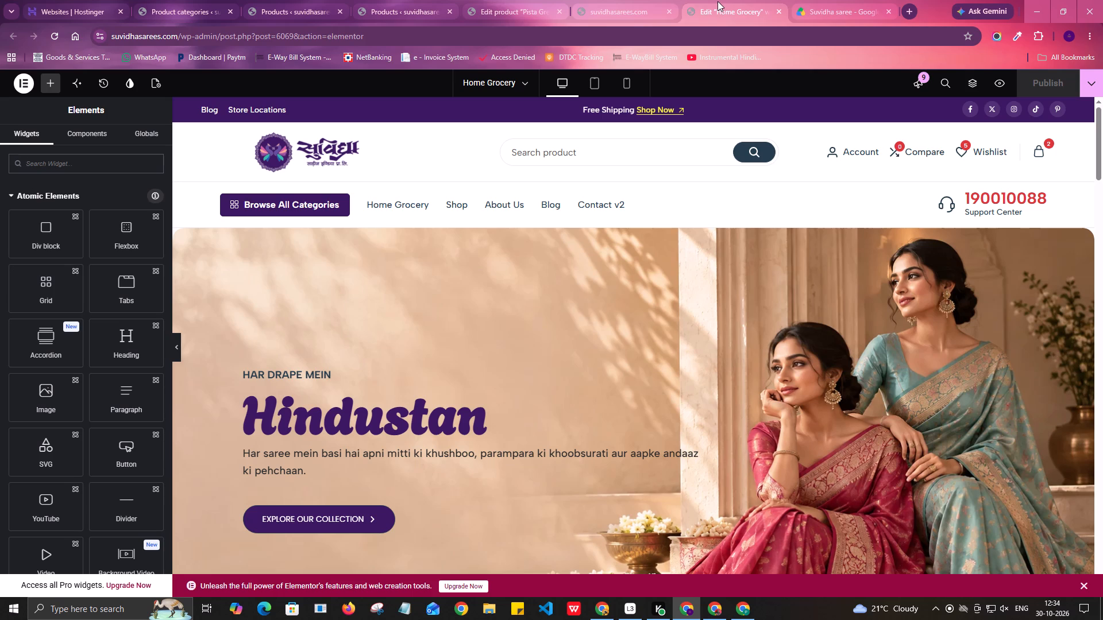
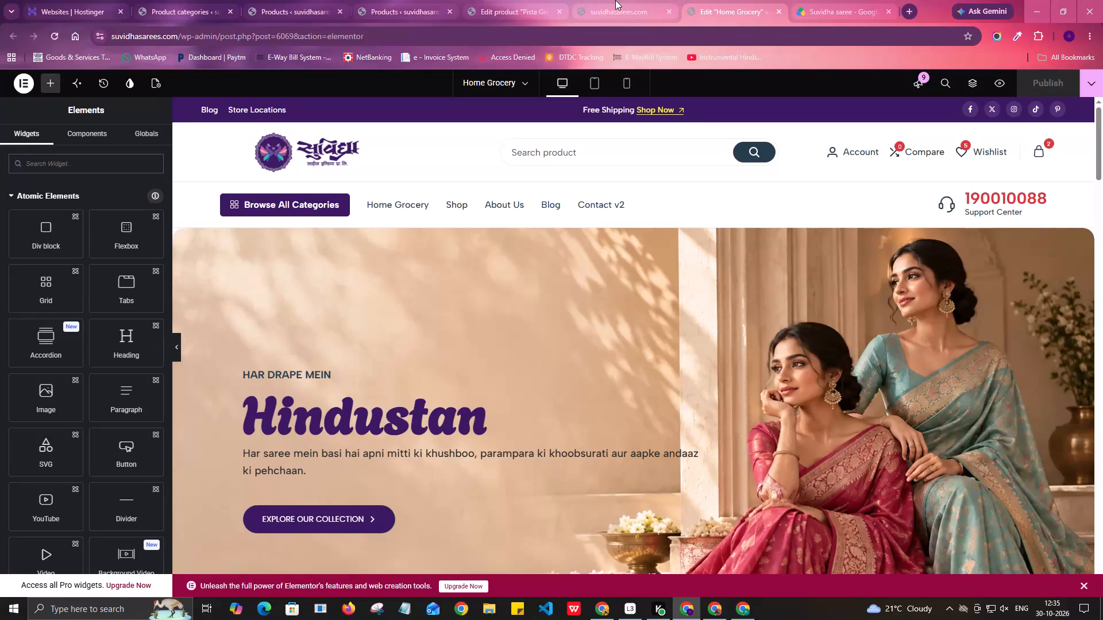
Set the top margin of the container holding the Popular products section to 30 px.
{"action": "scroll", "coordinate": [624, 0], "scroll_direction": "down", "scroll_amount": 1}
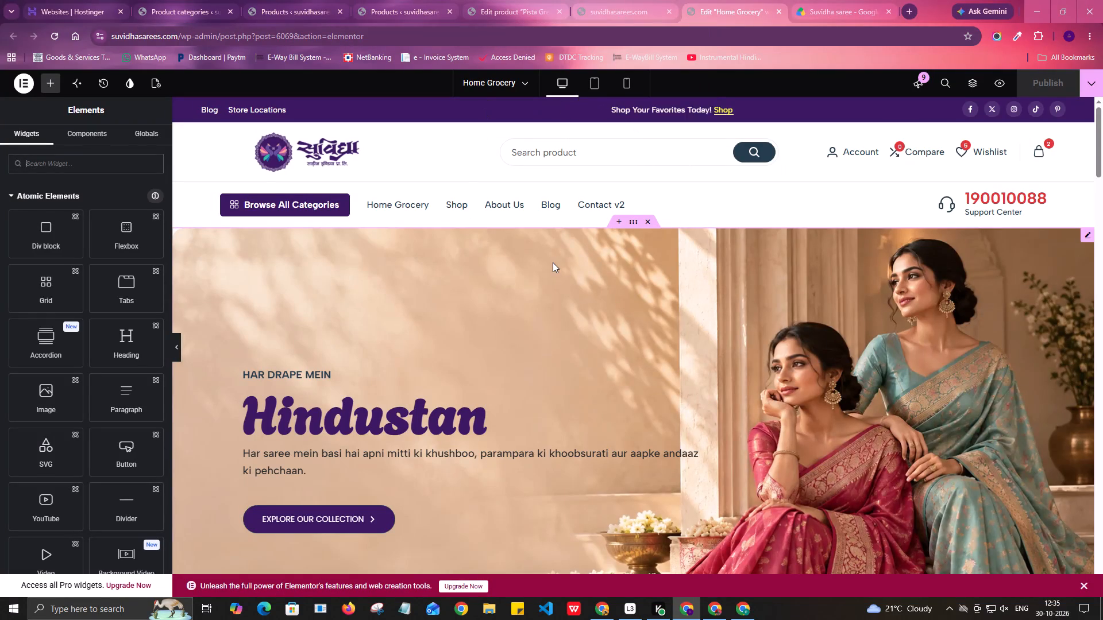
{"action": "scroll", "coordinate": [539, 299], "scroll_direction": "down", "scroll_amount": 6}
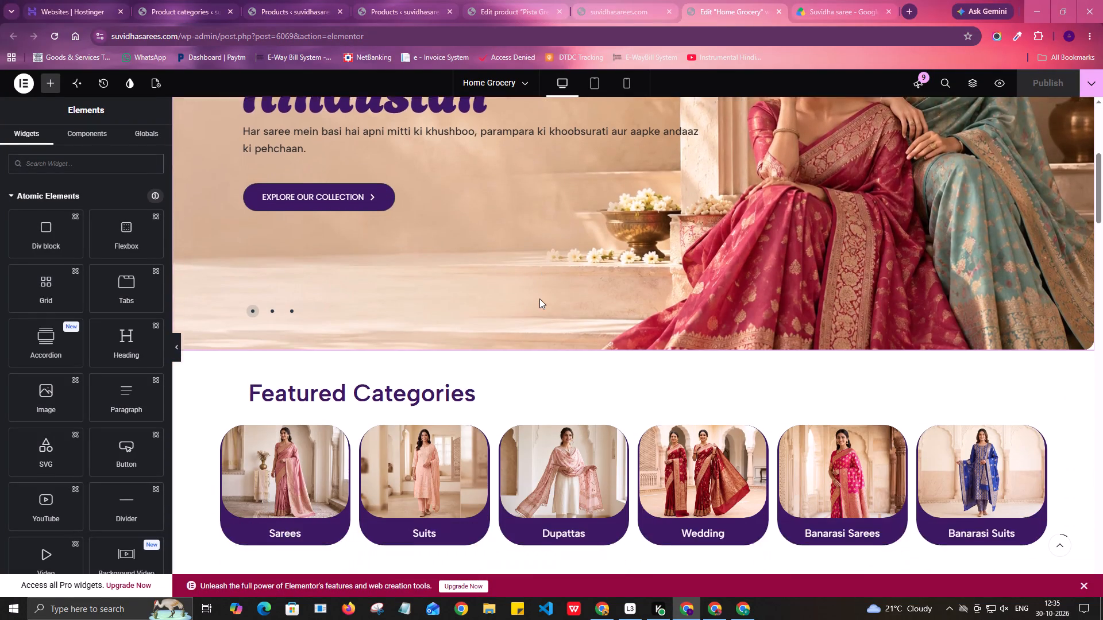
{"action": "scroll", "coordinate": [539, 299], "scroll_direction": "down", "scroll_amount": 4}
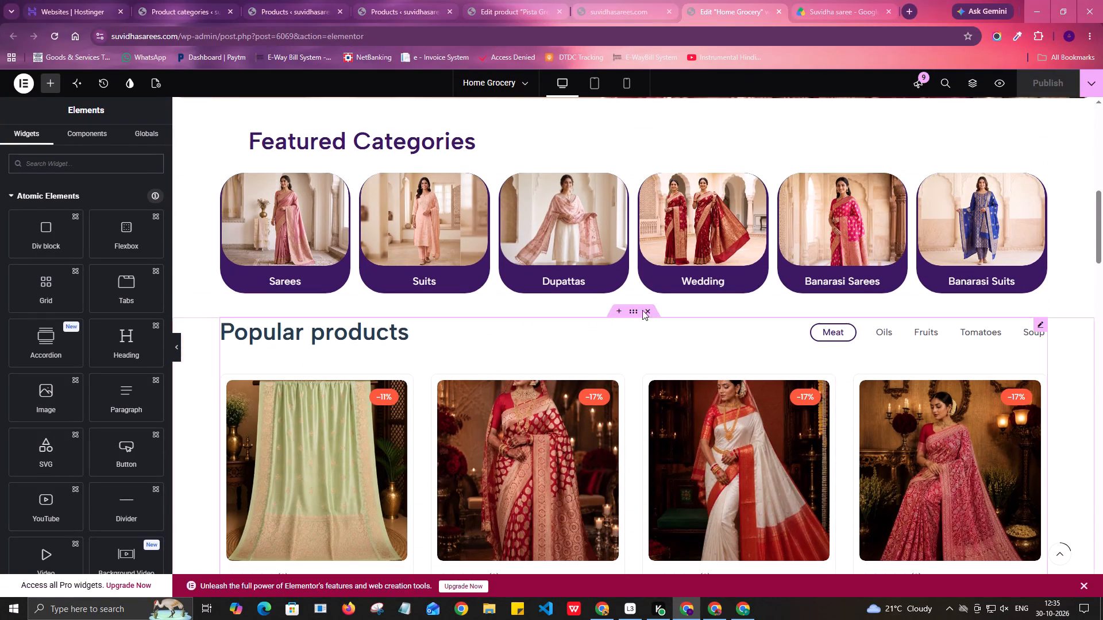
{"action": "left_click", "coordinate": [633, 309]}
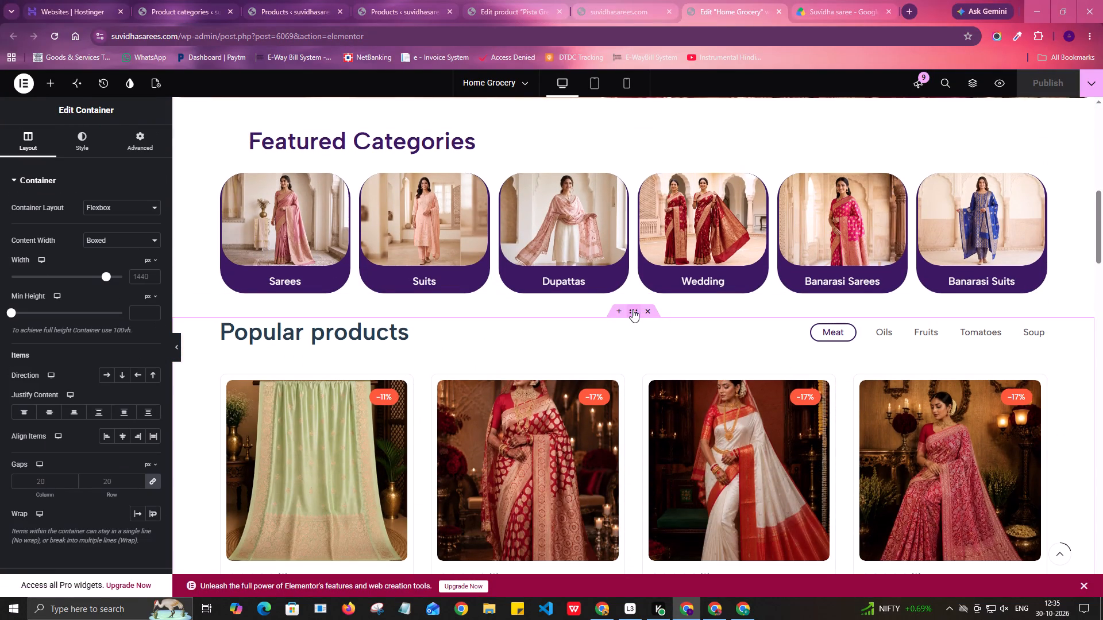
{"action": "left_click", "coordinate": [129, 145]}
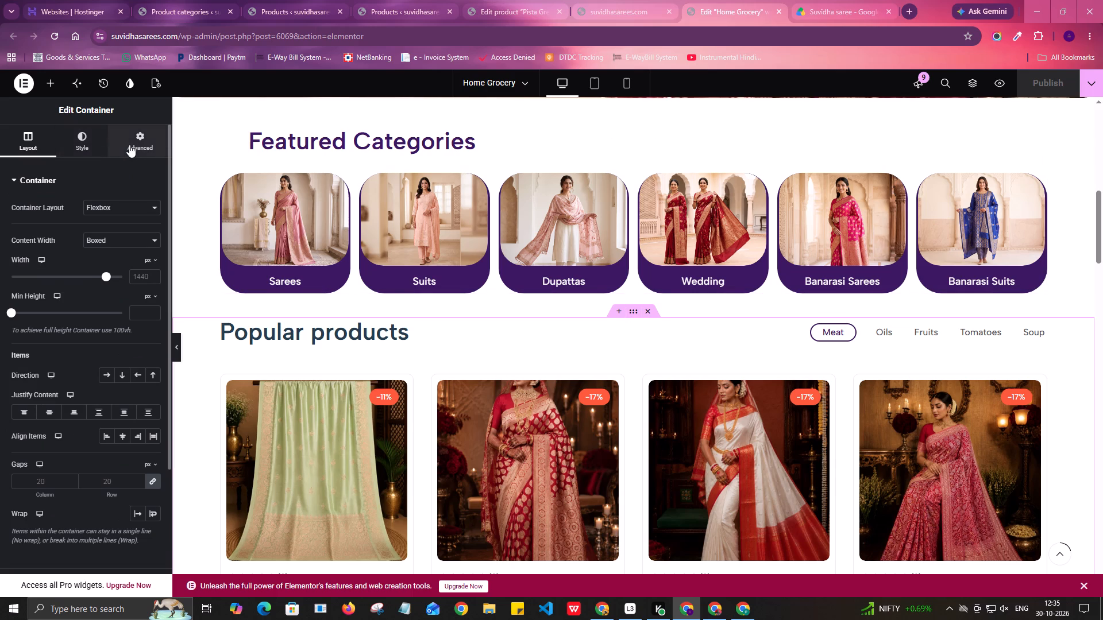
{"action": "left_click", "coordinate": [18, 222]}
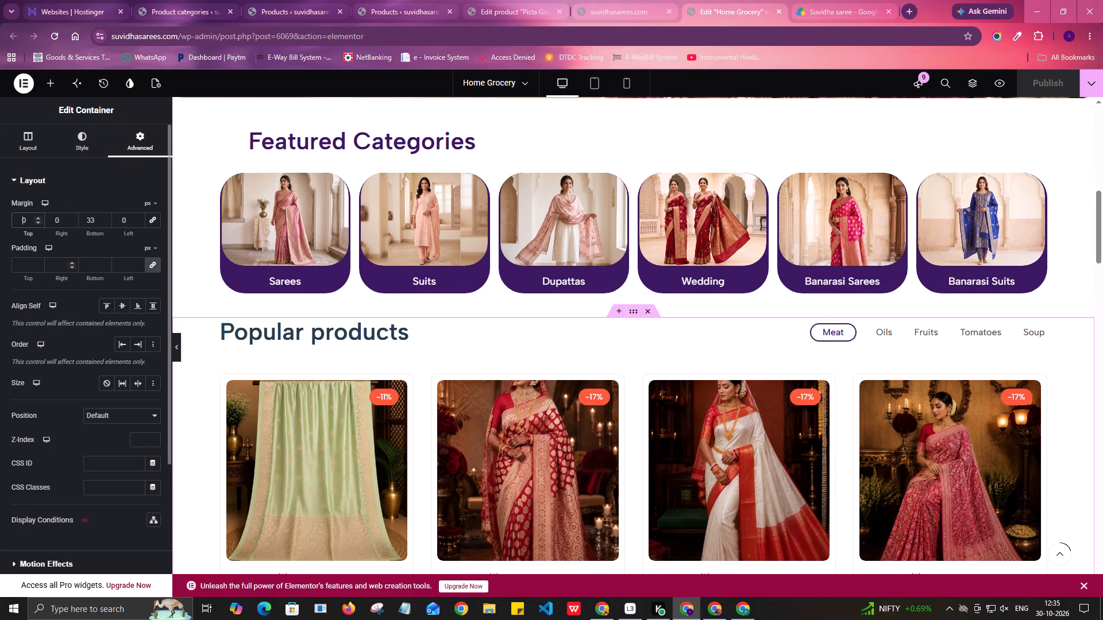
{"action": "key", "text": "3"}
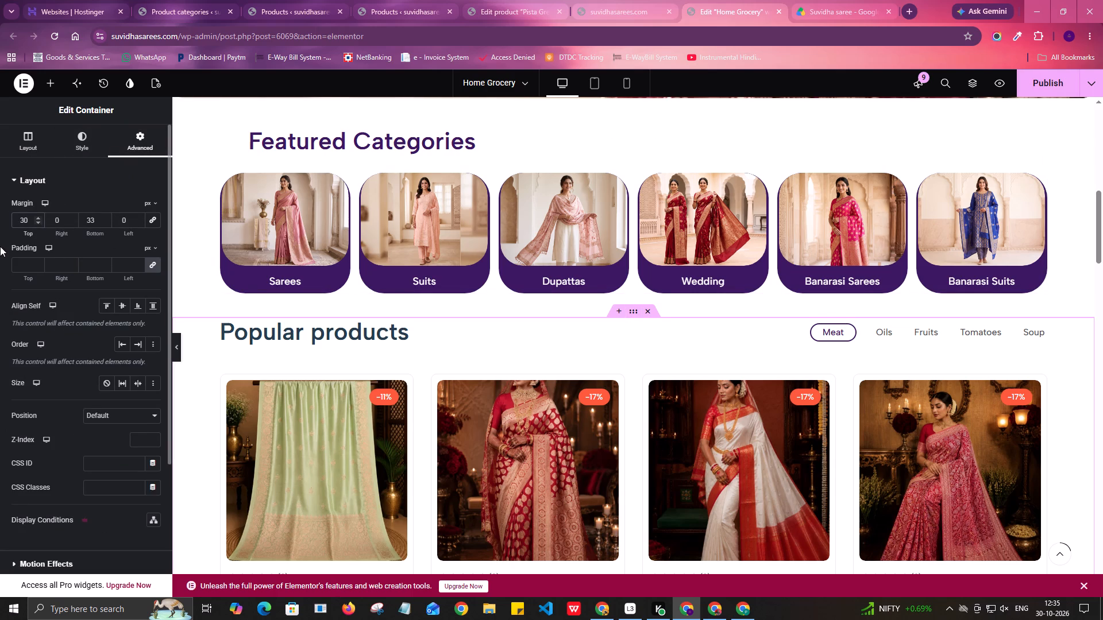
{"action": "scroll", "coordinate": [620, 309], "scroll_direction": "down", "scroll_amount": 2}
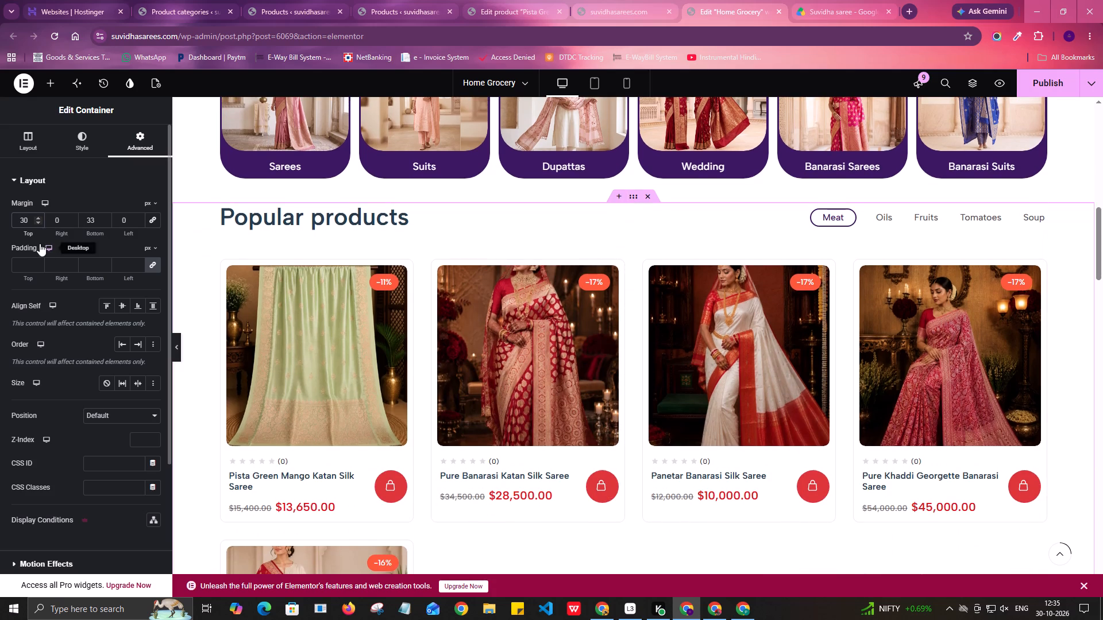
{"action": "left_click", "coordinate": [0, 222]}
{"action": "scroll", "coordinate": [522, 283], "scroll_direction": "up", "scroll_amount": 1}
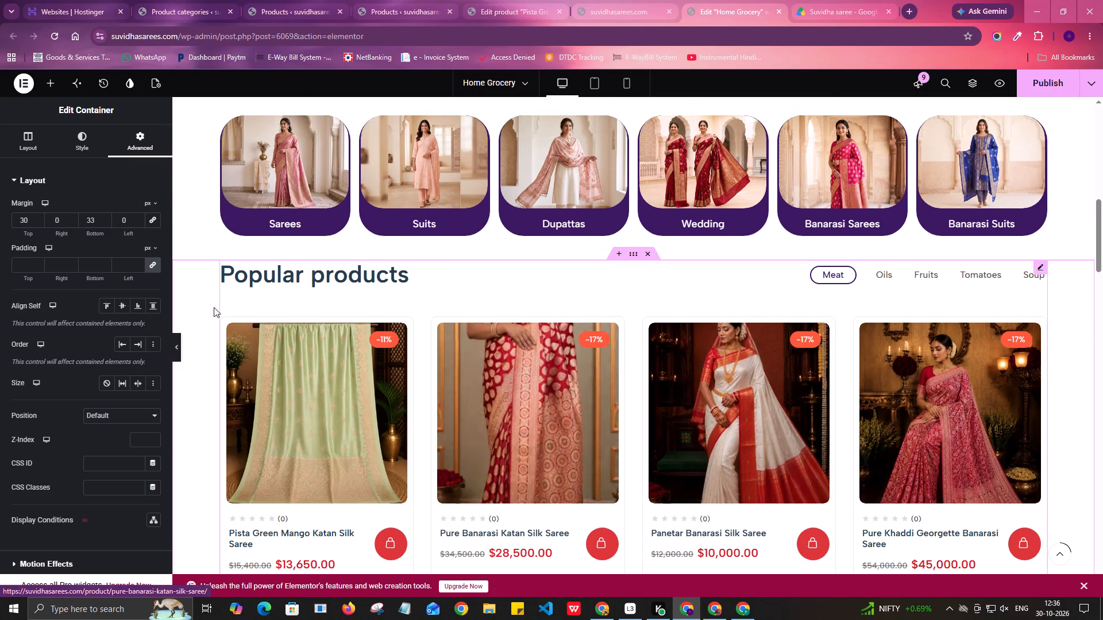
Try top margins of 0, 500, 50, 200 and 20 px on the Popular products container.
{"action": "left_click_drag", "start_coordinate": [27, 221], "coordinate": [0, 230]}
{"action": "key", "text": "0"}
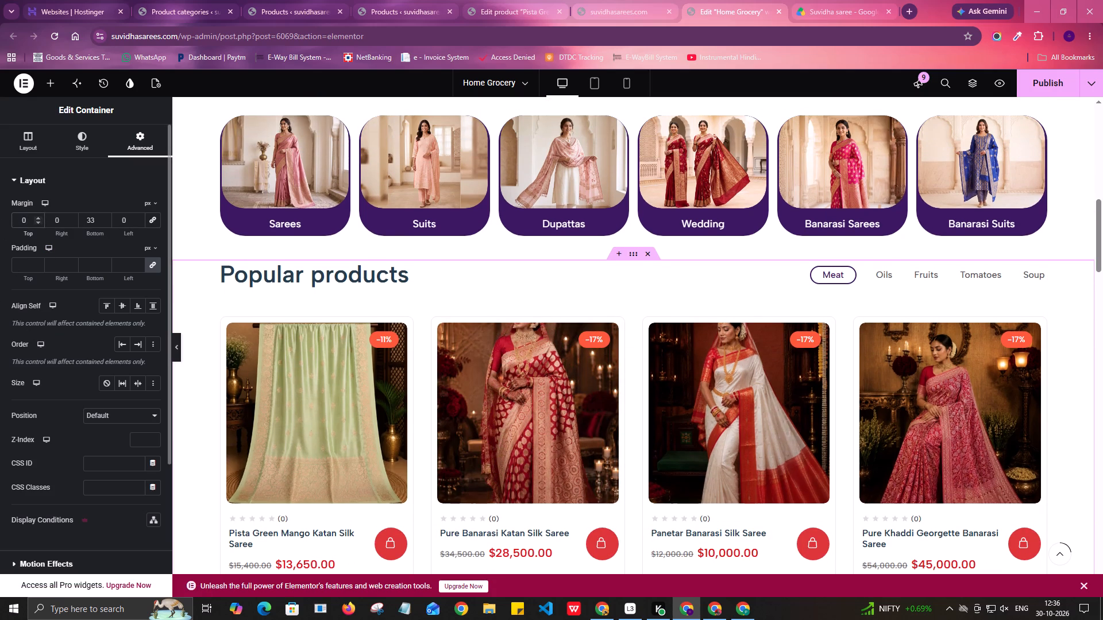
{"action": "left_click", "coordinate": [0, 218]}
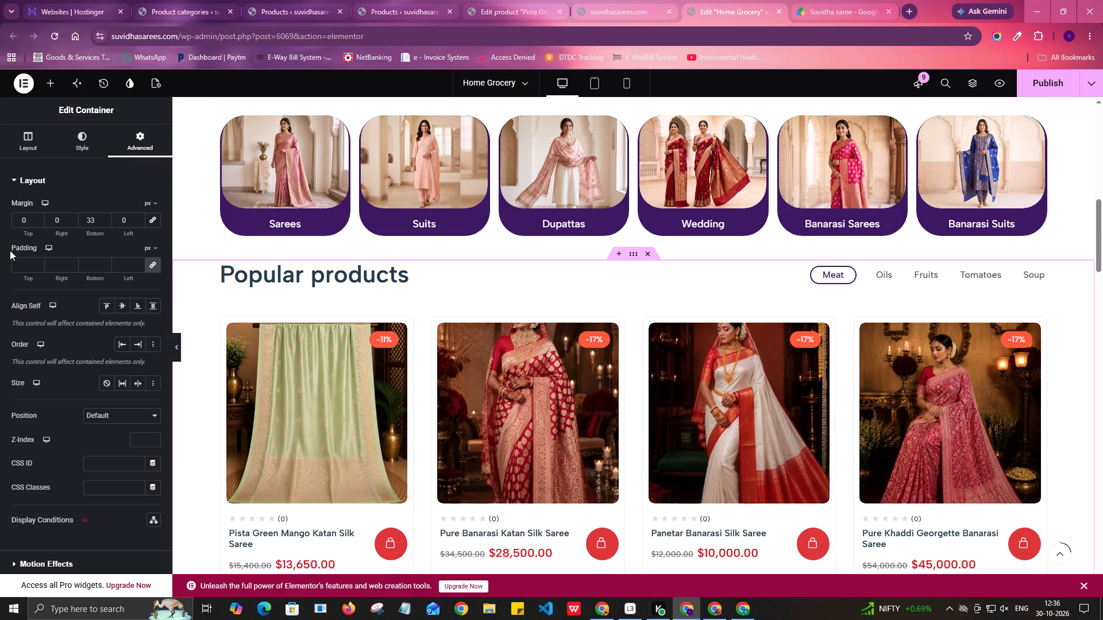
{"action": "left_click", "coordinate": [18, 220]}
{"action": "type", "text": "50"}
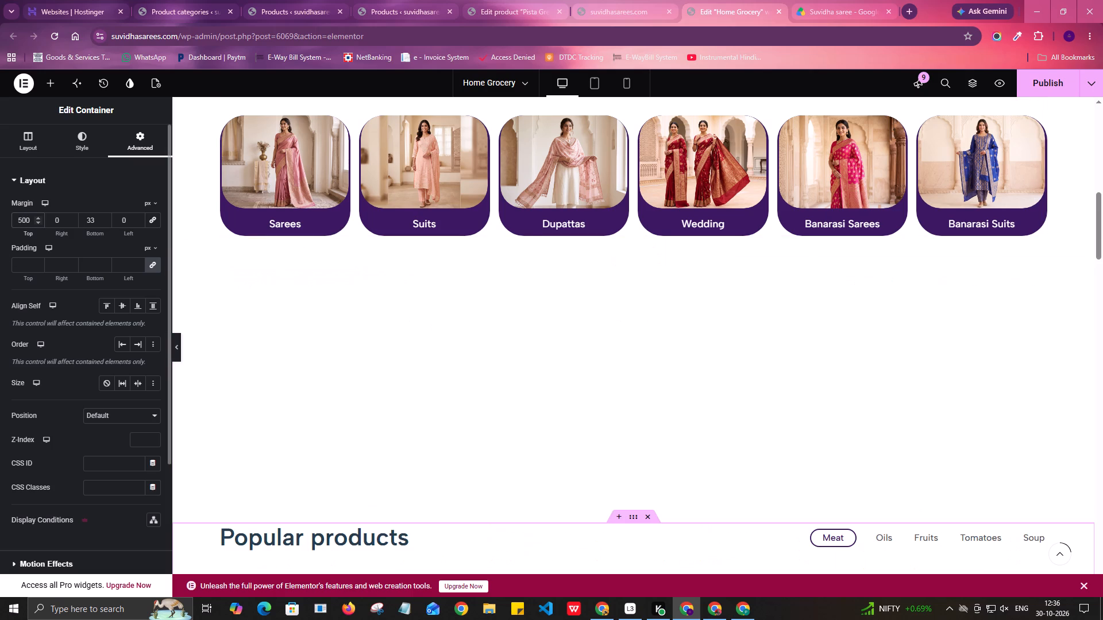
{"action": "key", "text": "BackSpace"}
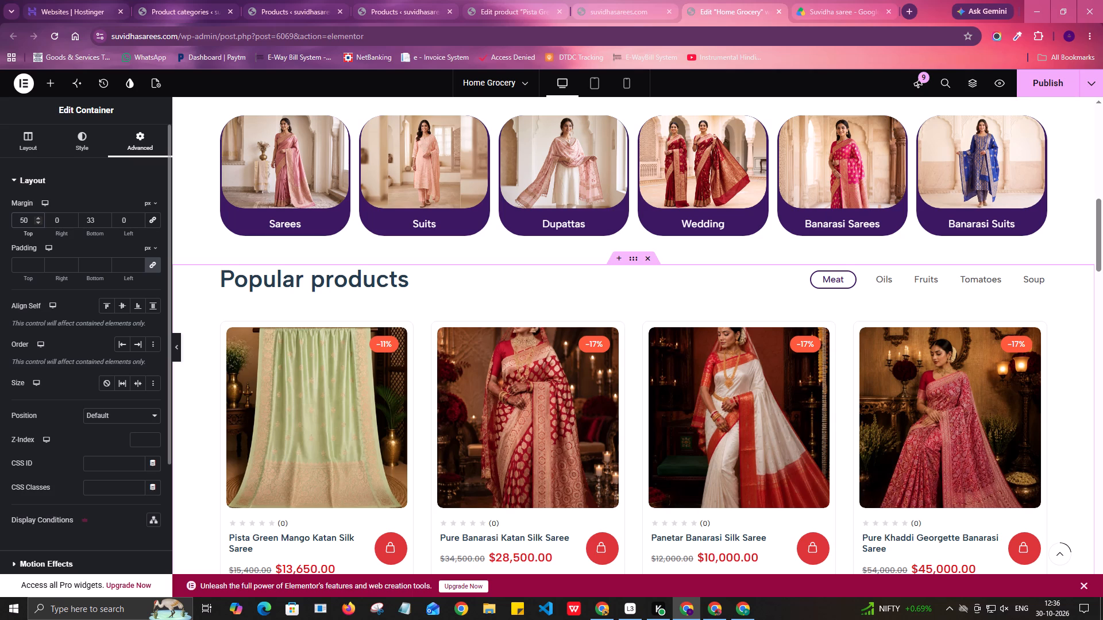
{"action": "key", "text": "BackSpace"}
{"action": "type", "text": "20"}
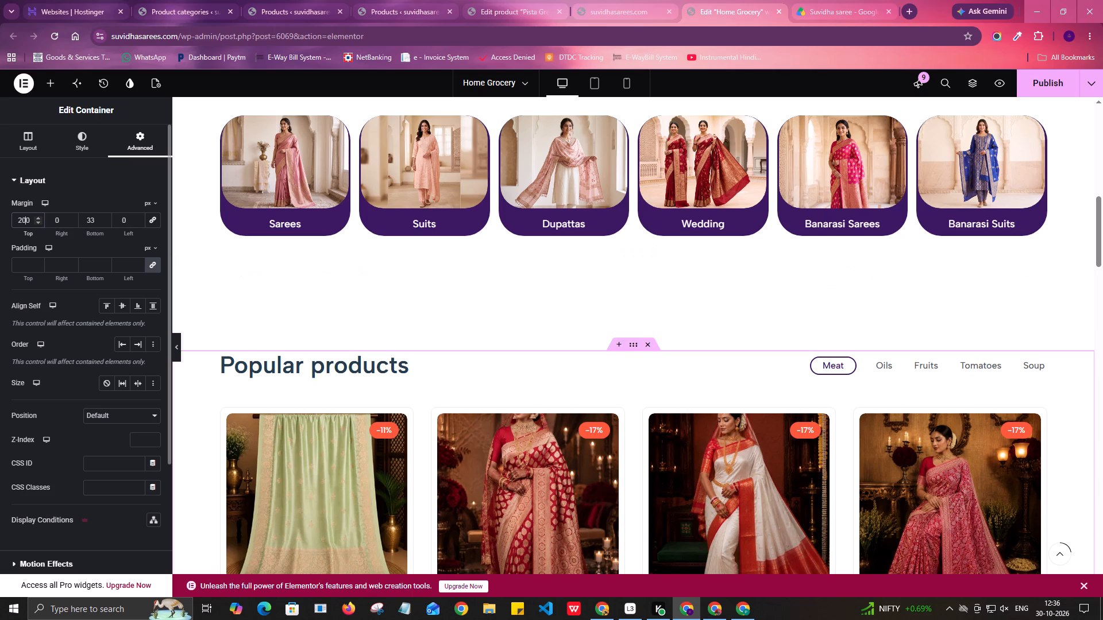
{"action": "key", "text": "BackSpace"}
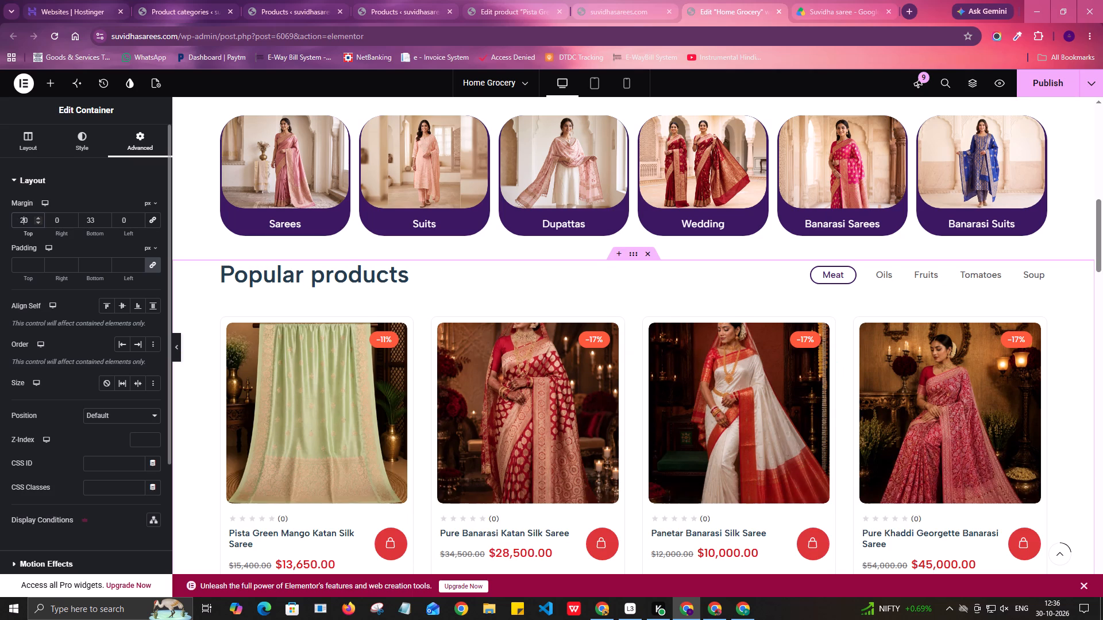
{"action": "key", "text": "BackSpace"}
Set the Popular products container's top margin to 100 px and review its spacing from Featured Categories.
{"action": "type", "text": "10"}
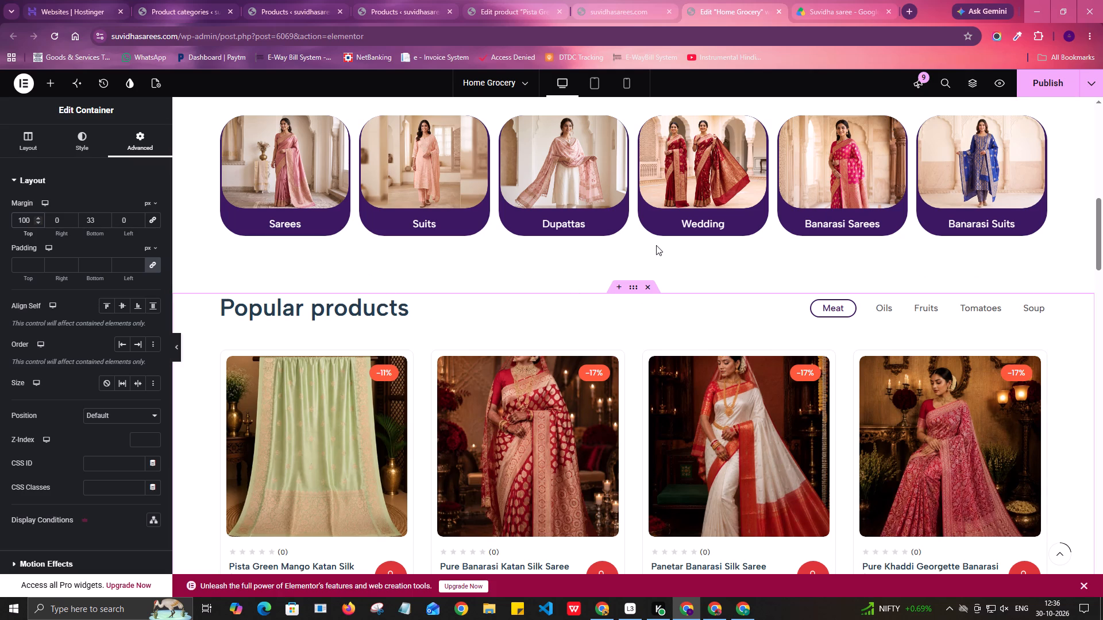
{"action": "scroll", "coordinate": [749, 358], "scroll_direction": "up", "scroll_amount": 1}
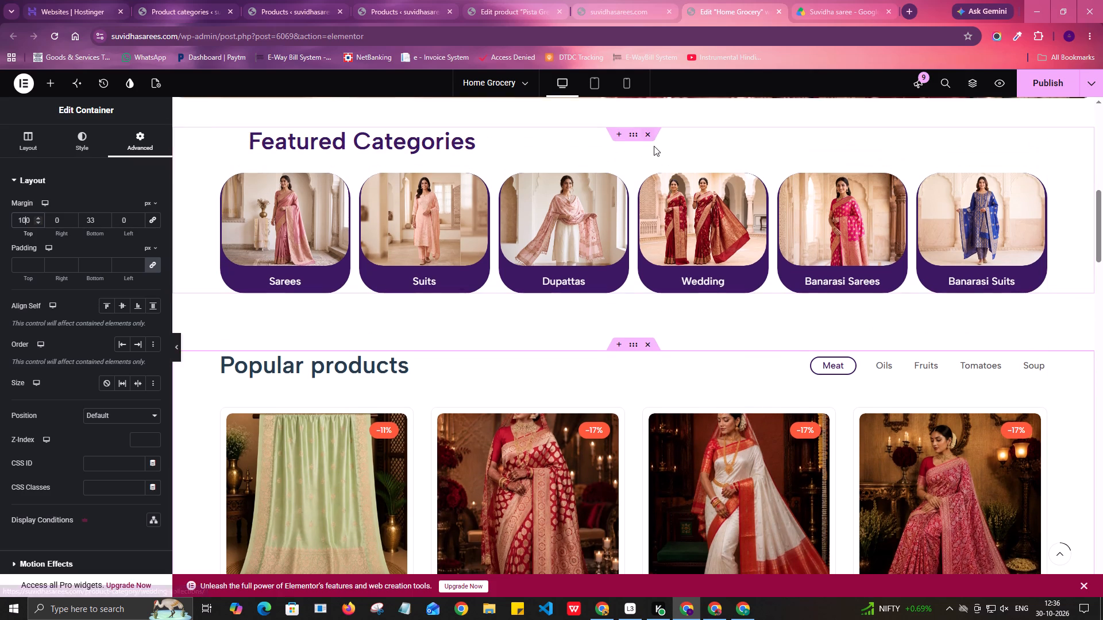
{"action": "scroll", "coordinate": [651, 124], "scroll_direction": "up", "scroll_amount": 1}
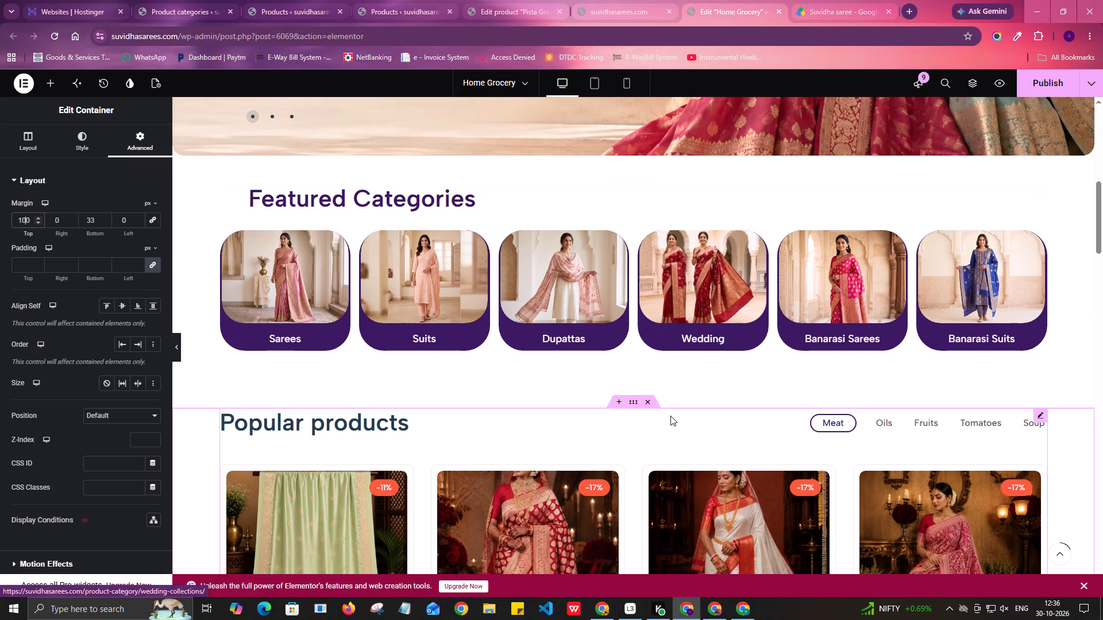
In the Popular products tabs grid, try Best Selling as the Meat tab's product source and settle on Custom.
{"action": "scroll", "coordinate": [670, 416], "scroll_direction": "down", "scroll_amount": 3}
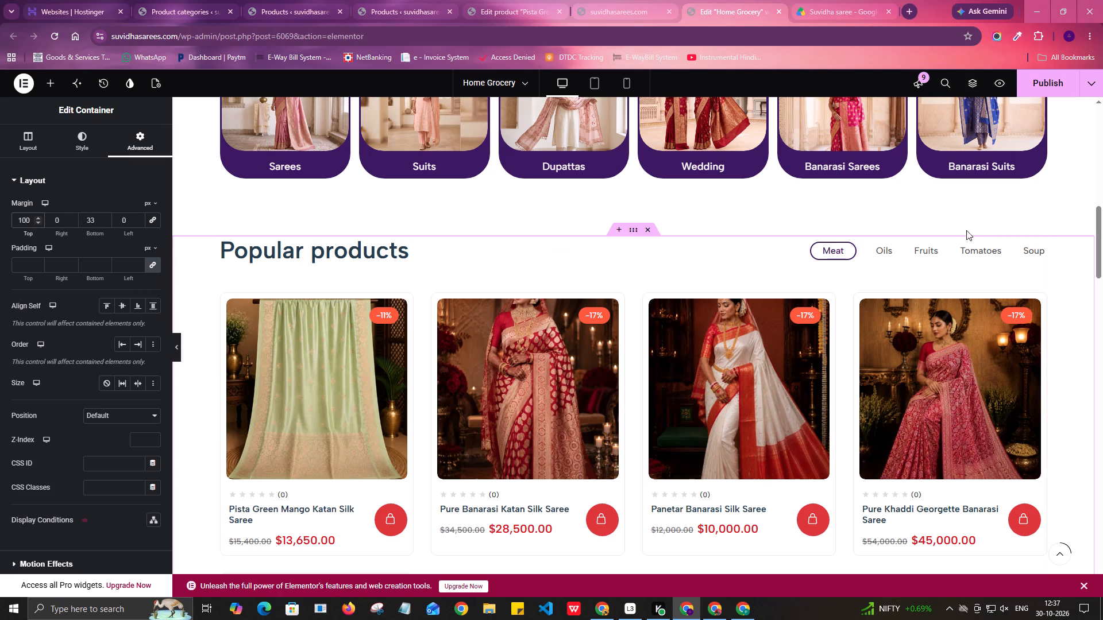
{"action": "left_click", "coordinate": [1040, 243]}
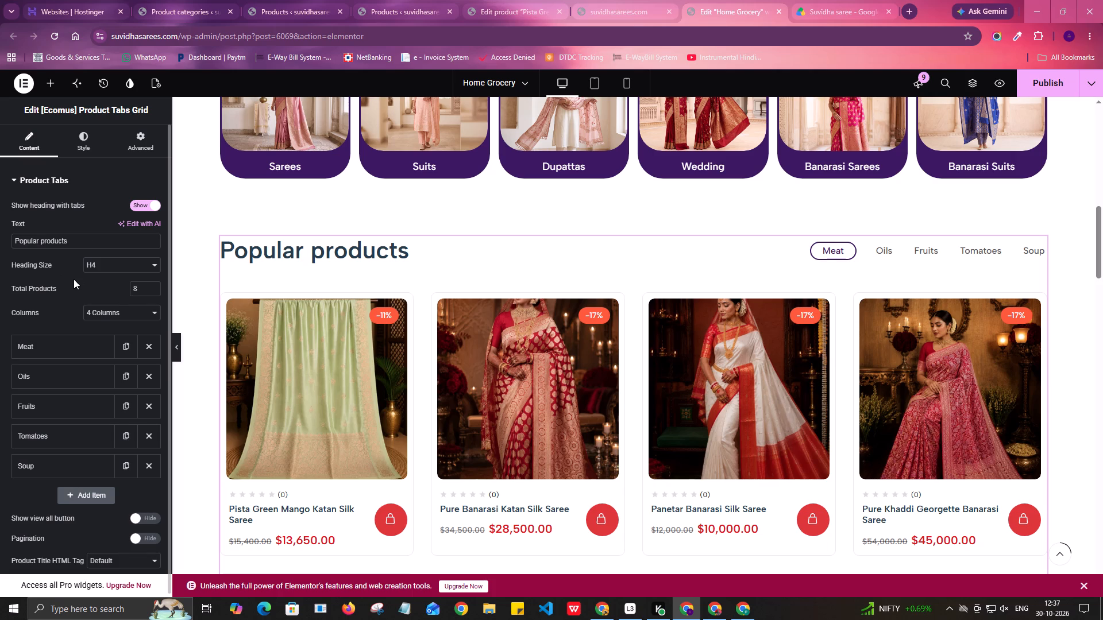
{"action": "left_click", "coordinate": [76, 339]}
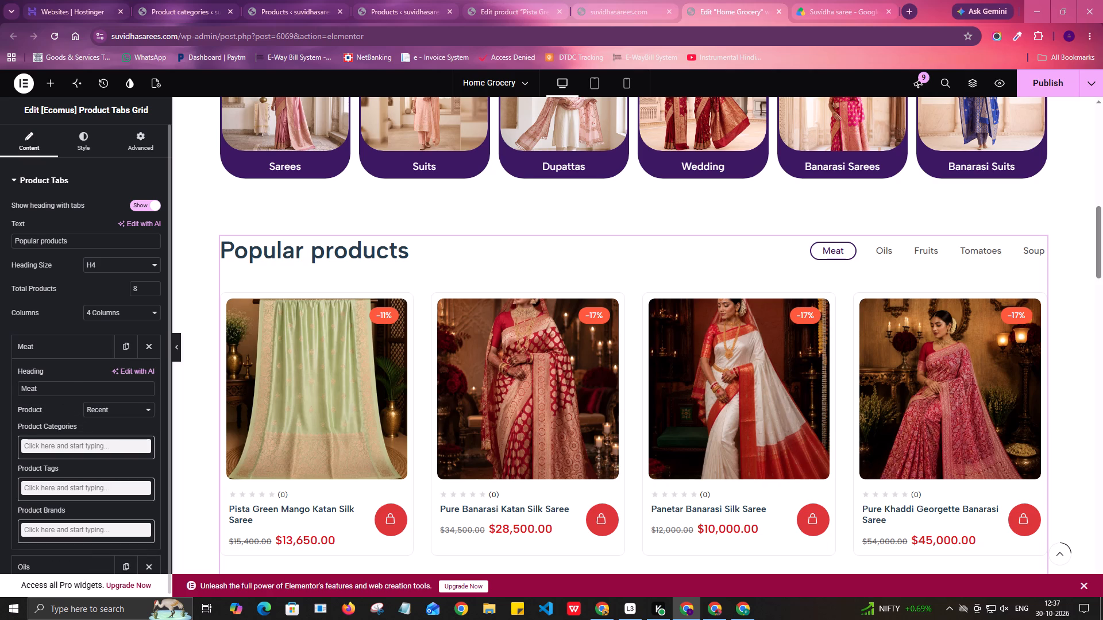
{"action": "left_click", "coordinate": [105, 409]}
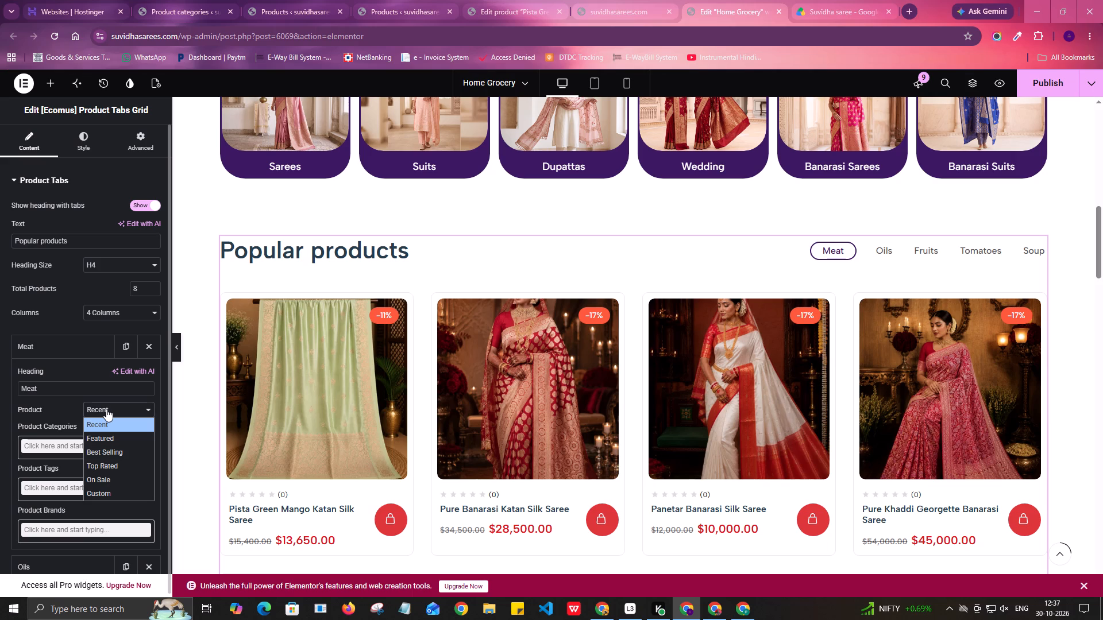
{"action": "left_click", "coordinate": [120, 452]}
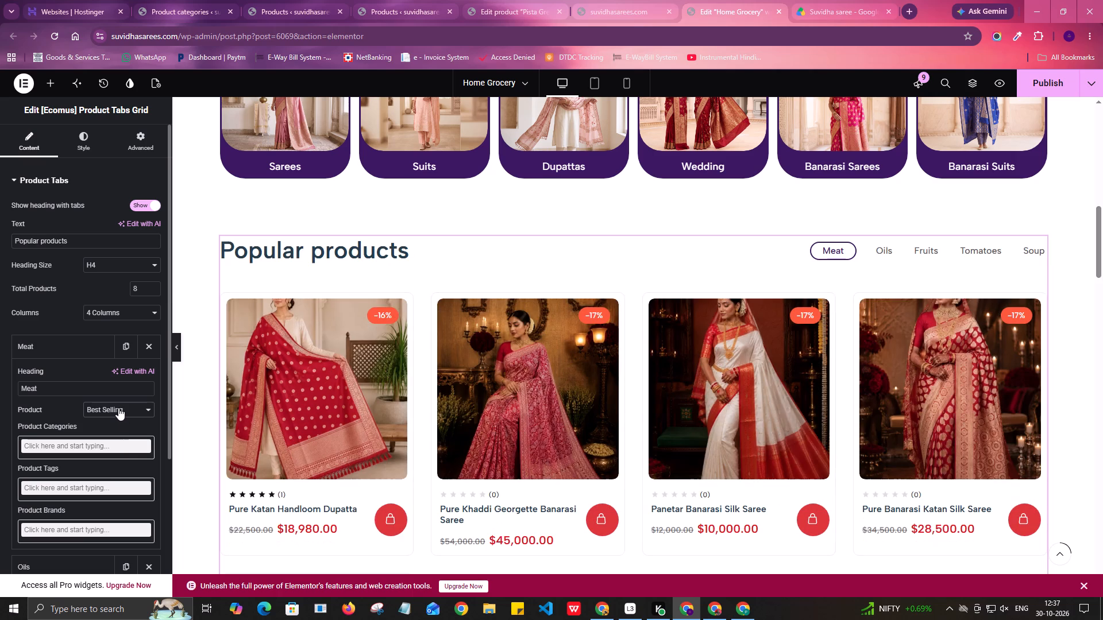
{"action": "scroll", "coordinate": [349, 389], "scroll_direction": "down", "scroll_amount": 2}
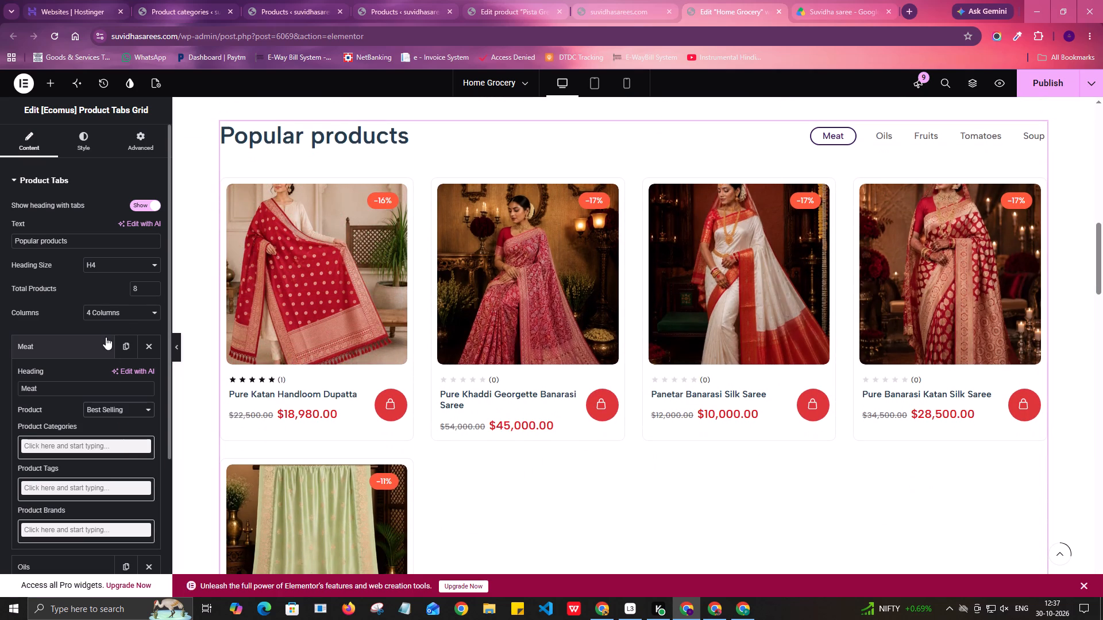
{"action": "left_click", "coordinate": [117, 408]}
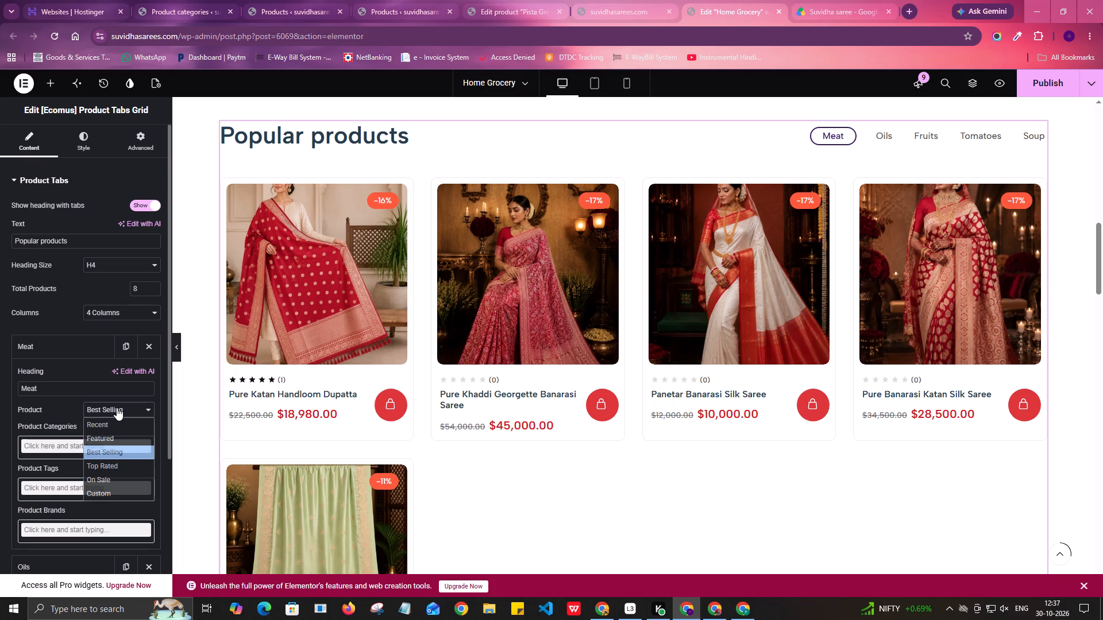
{"action": "left_click", "coordinate": [98, 491]}
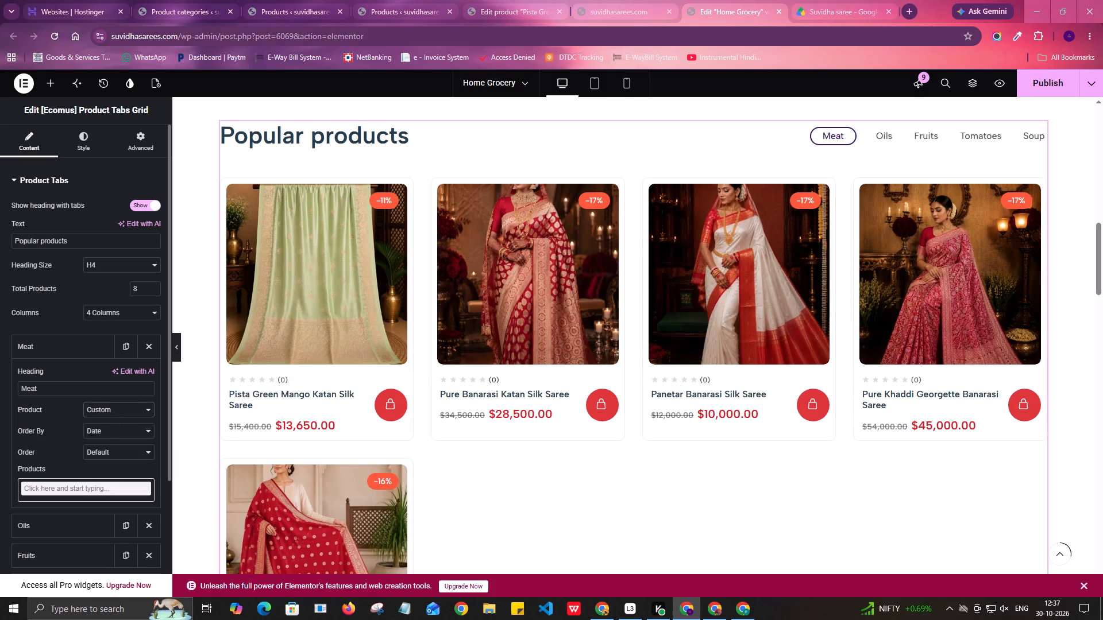
Rename the Meat tab's heading in the Popular products grid to Banarasi Silk.
{"action": "left_click", "coordinate": [64, 391]}
{"action": "left_click_drag", "start_coordinate": [62, 389], "coordinate": [7, 388]}
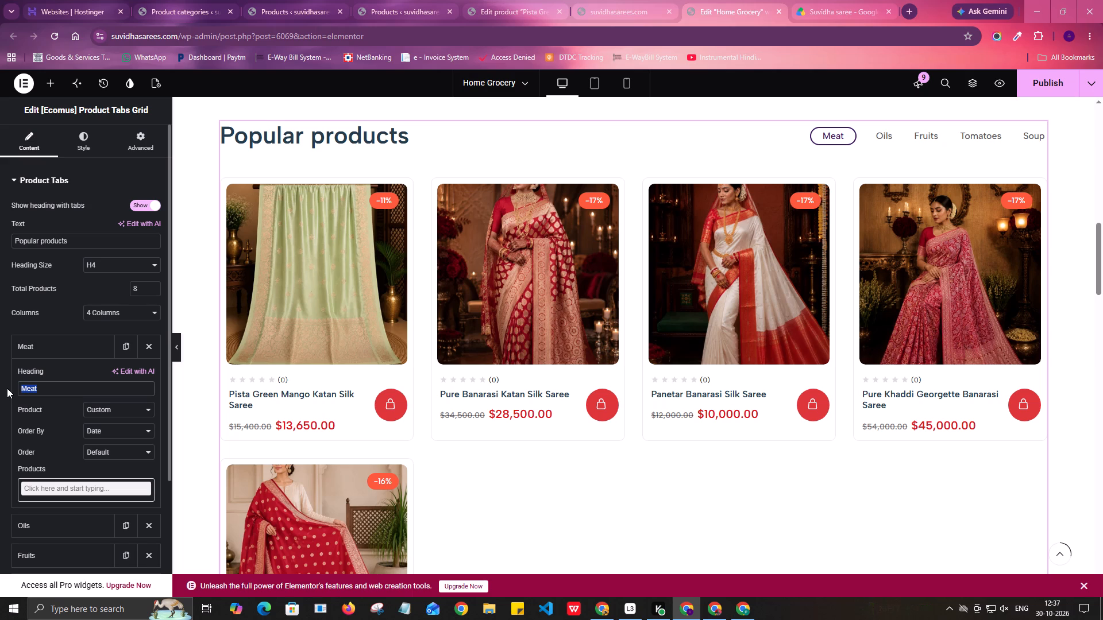
{"action": "key", "text": "shift+b"}
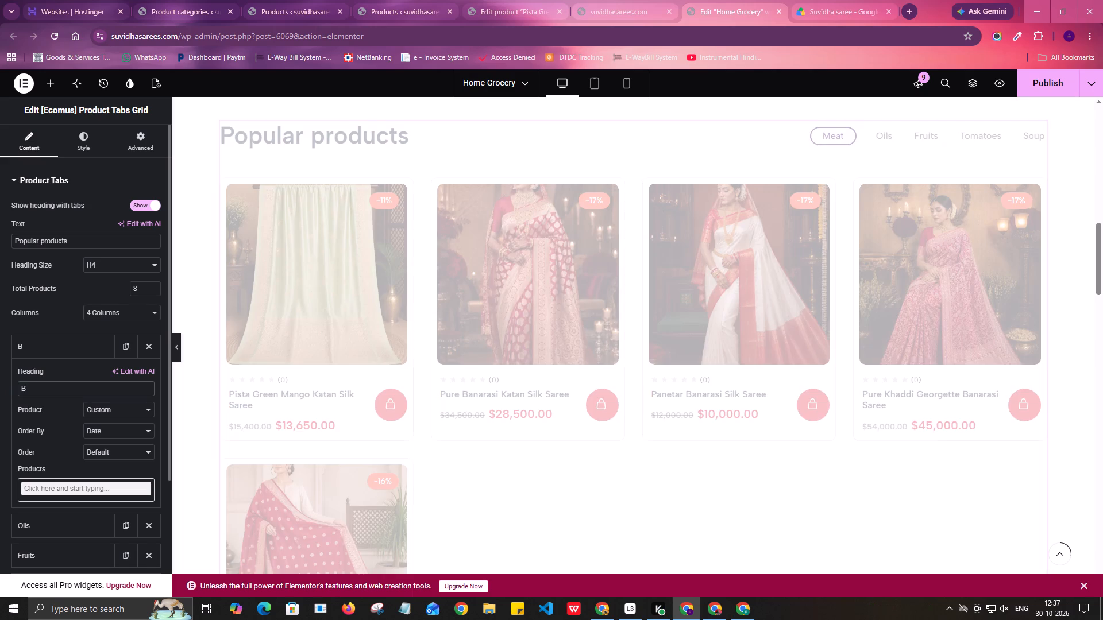
{"action": "type", "text": "anarasi"}
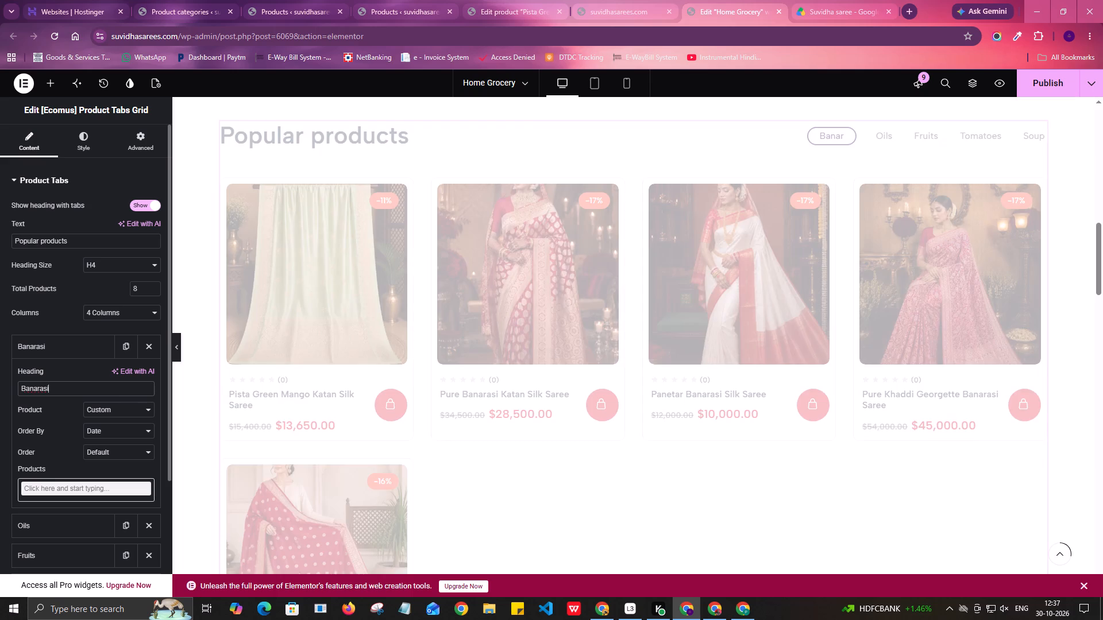
{"action": "key", "text": "space"}
{"action": "type", "text": "Silk"}
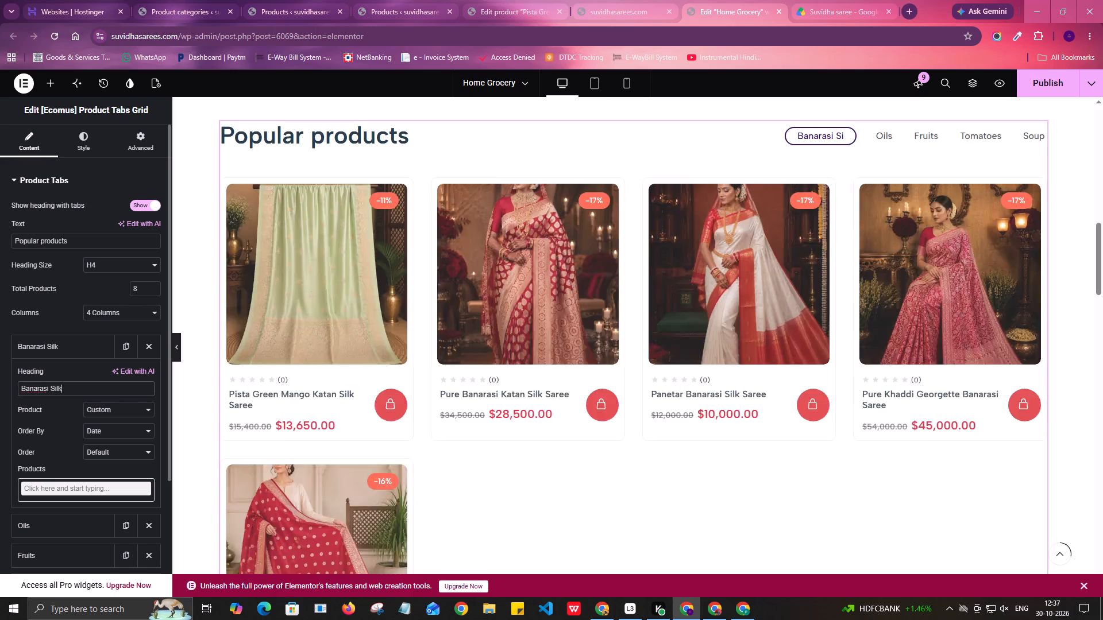
{"action": "scroll", "coordinate": [179, 403], "scroll_direction": "up", "scroll_amount": 4}
{"action": "scroll", "coordinate": [288, 409], "scroll_direction": "up", "scroll_amount": 3}
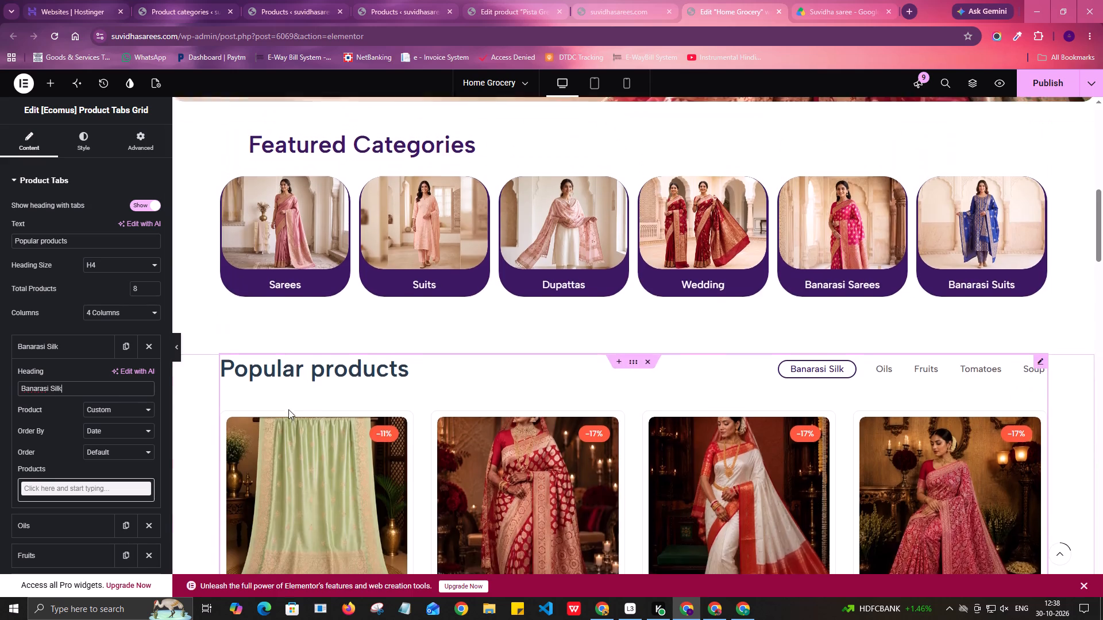
{"action": "scroll", "coordinate": [288, 409], "scroll_direction": "down", "scroll_amount": 5}
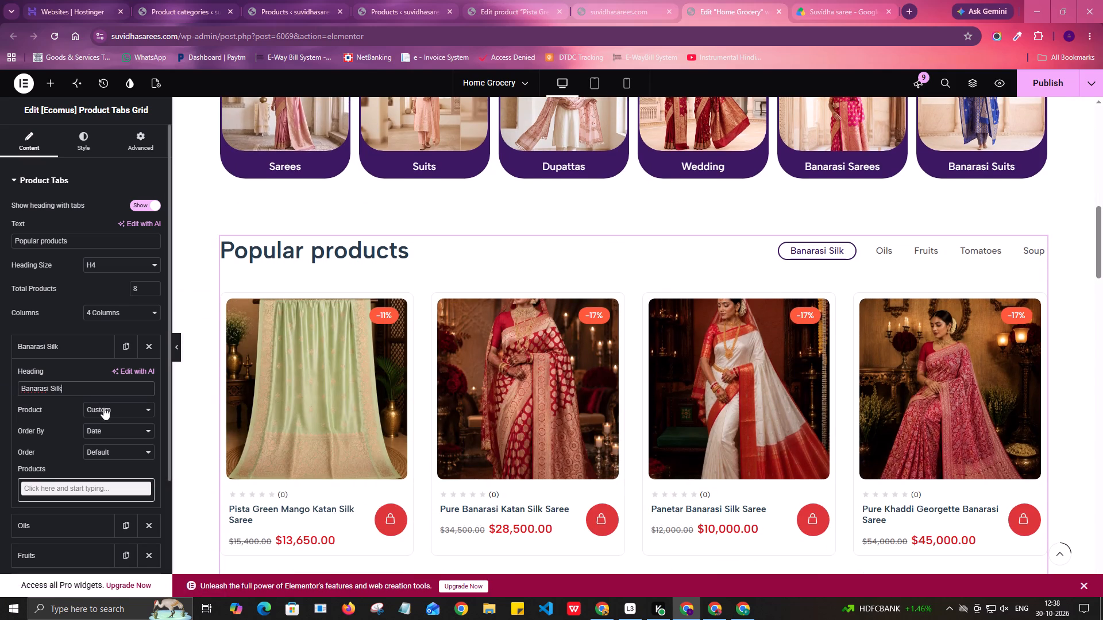
{"action": "scroll", "coordinate": [115, 466], "scroll_direction": "down", "scroll_amount": 2}
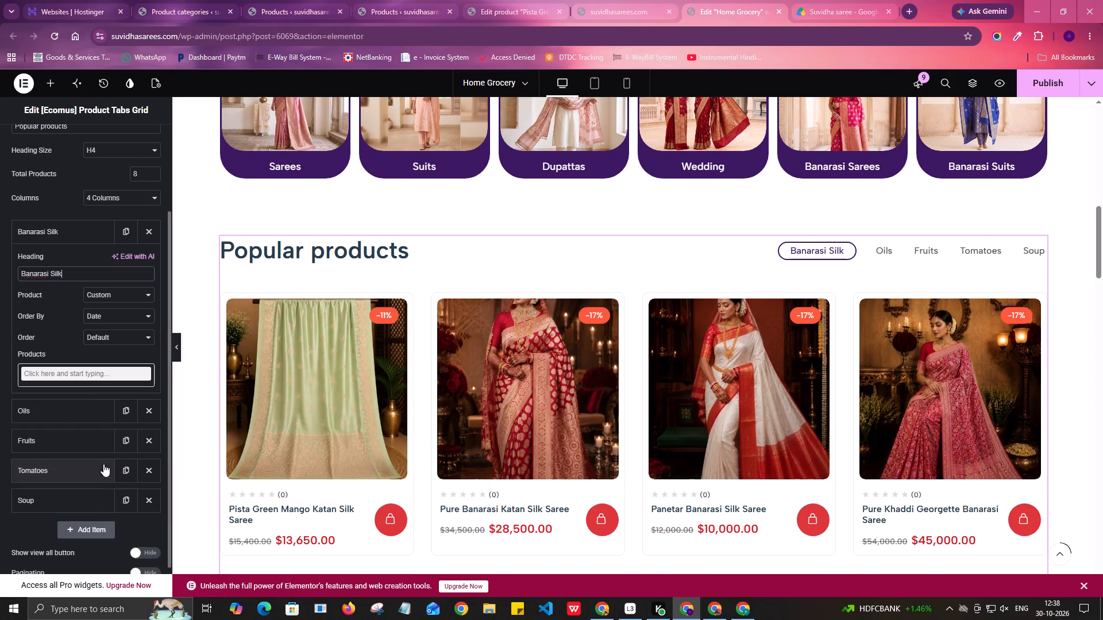
Search the Banarasi Silk tab's custom products for banarasi and add Panetar Banarasi Silk Saree.
{"action": "left_click", "coordinate": [84, 375]}
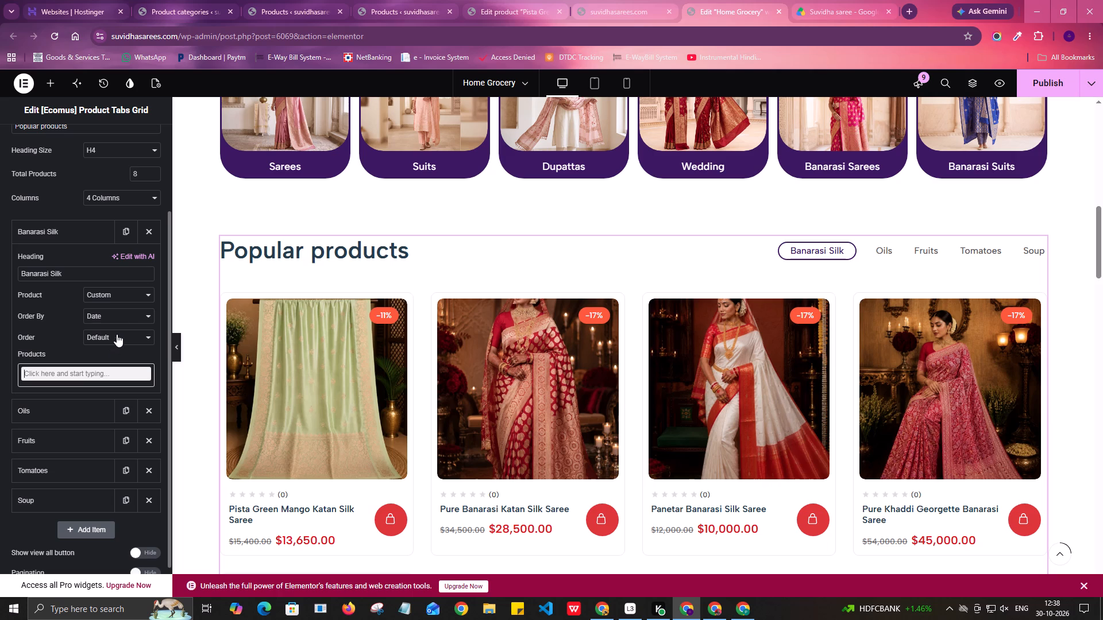
{"action": "left_click", "coordinate": [122, 296]}
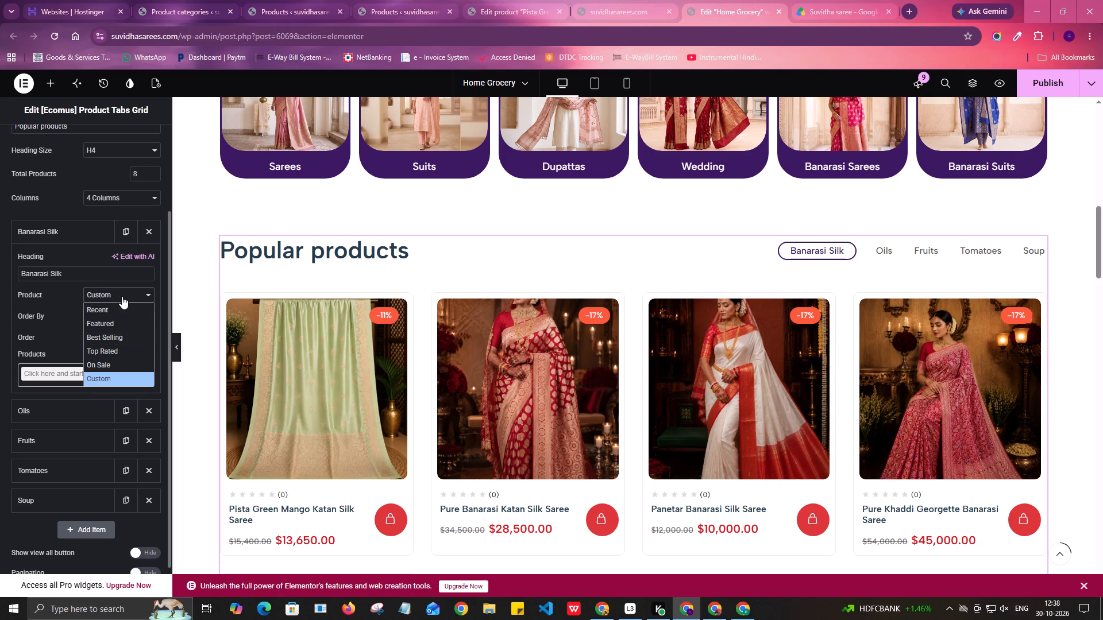
{"action": "left_click", "coordinate": [122, 296]}
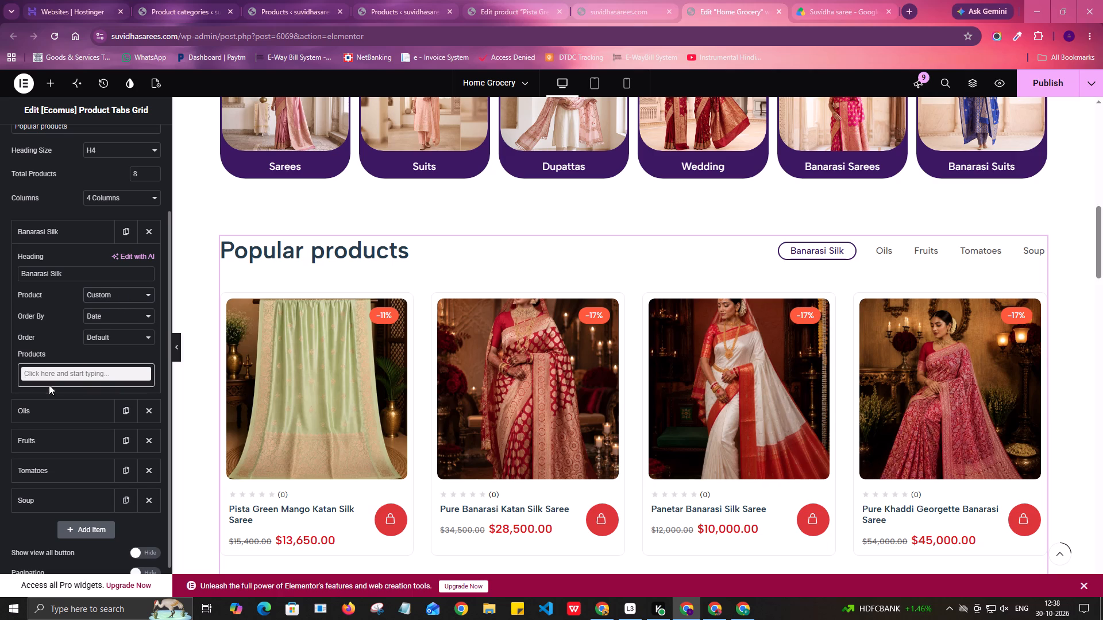
{"action": "left_click", "coordinate": [59, 373]}
{"action": "type", "text": "banarasi"}
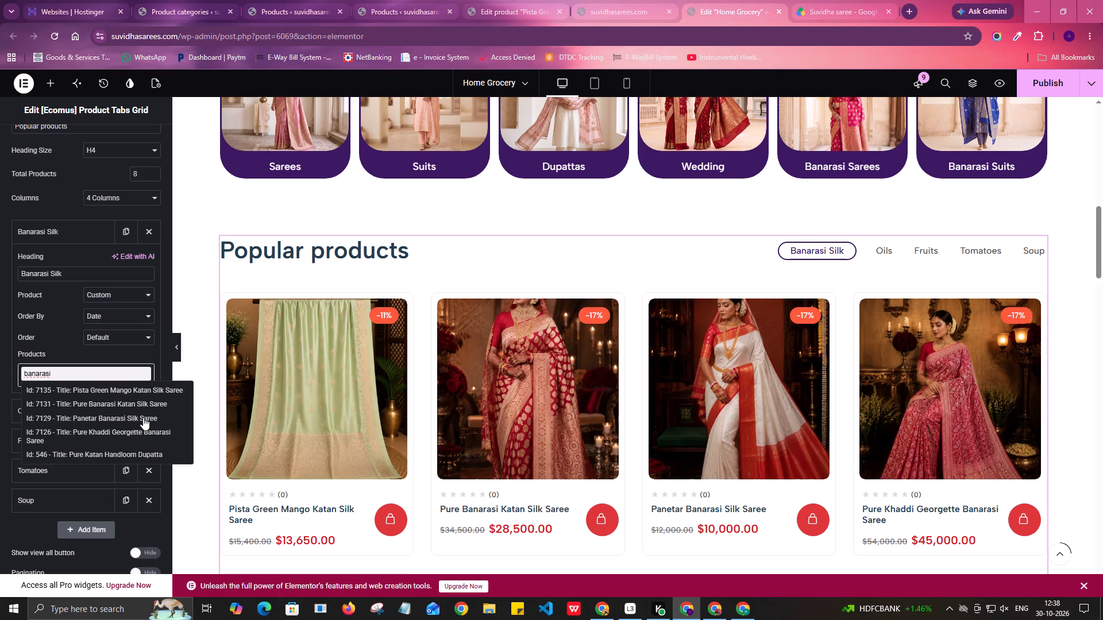
{"action": "left_click", "coordinate": [143, 417]}
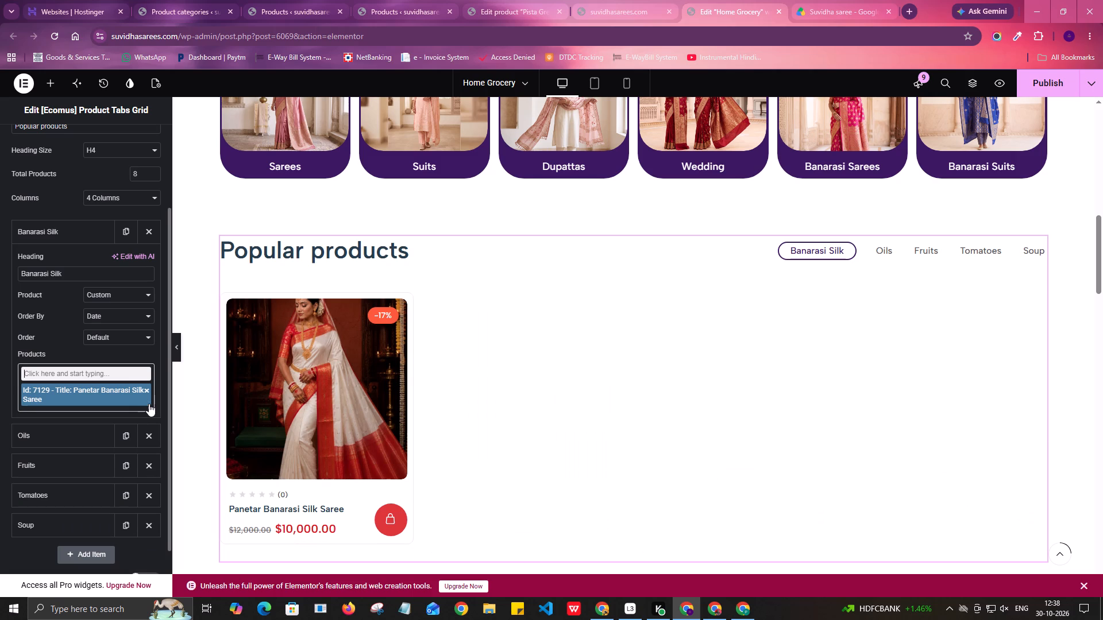
Search the Banarasi Silk tab's products for banarasi again, copy the search term and look through the matches.
{"action": "left_click", "coordinate": [95, 369]}
{"action": "type", "text": "banarasi"}
{"action": "key", "text": "ctrl+a"}
{"action": "key", "text": "ctrl+c"}
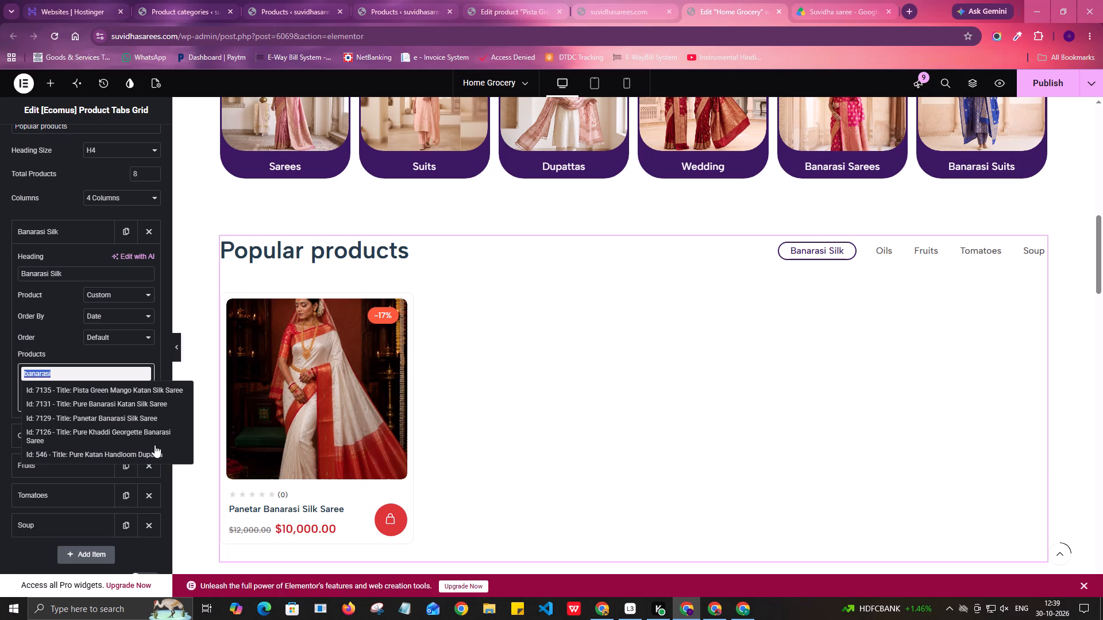
{"action": "scroll", "coordinate": [135, 420], "scroll_direction": "down", "scroll_amount": 1}
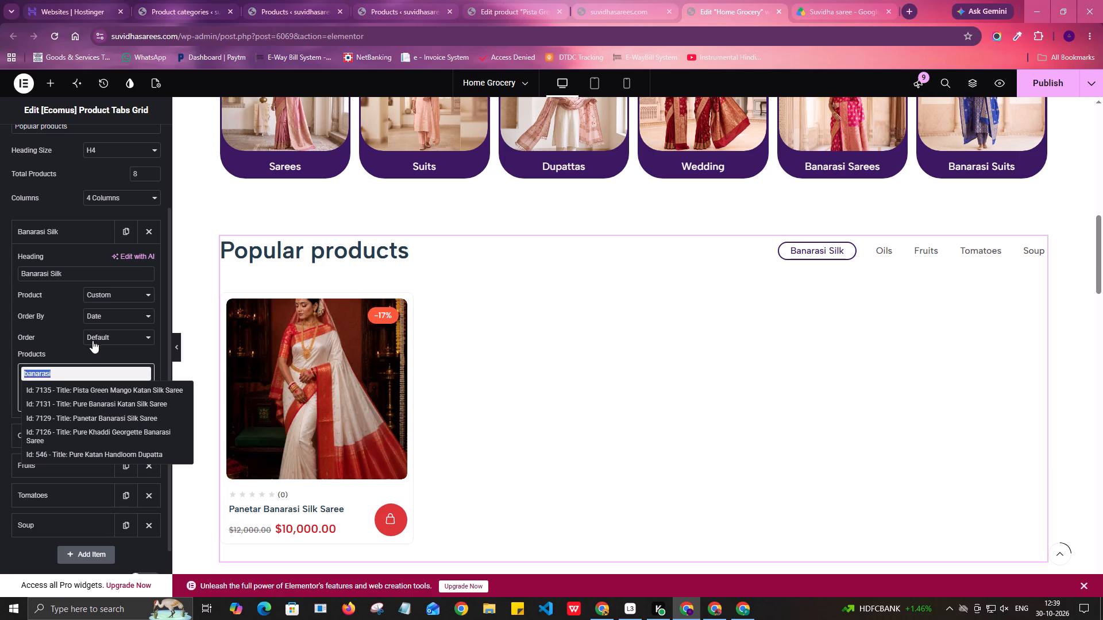
{"action": "left_click", "coordinate": [46, 331]}
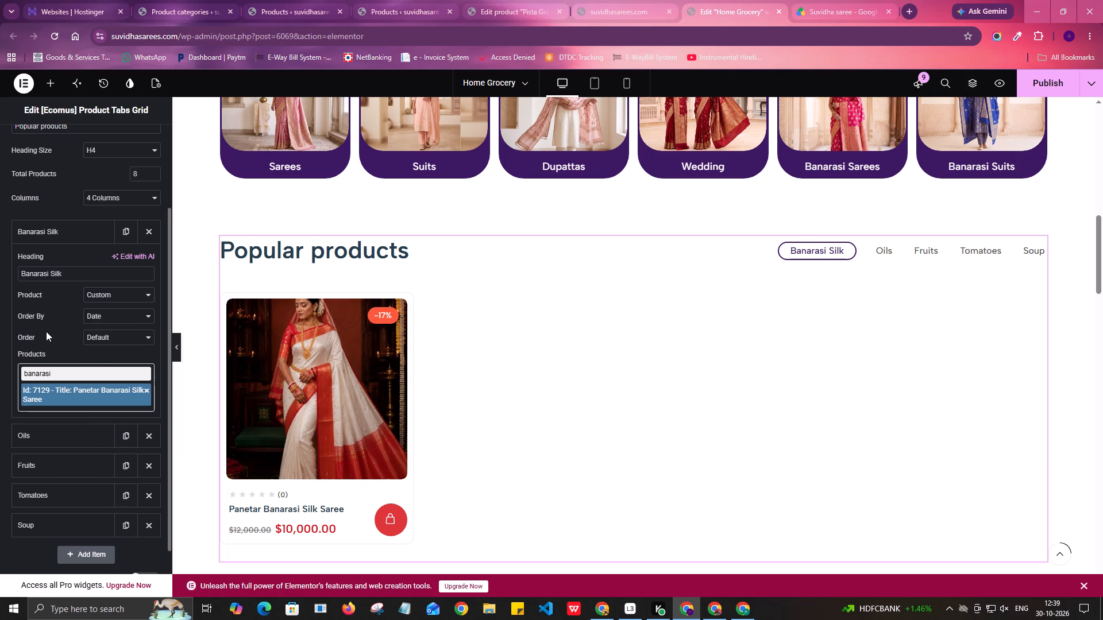
Rename the Oils tab's heading in the Popular products grid to Katan Silk.
{"action": "left_click", "coordinate": [73, 434]}
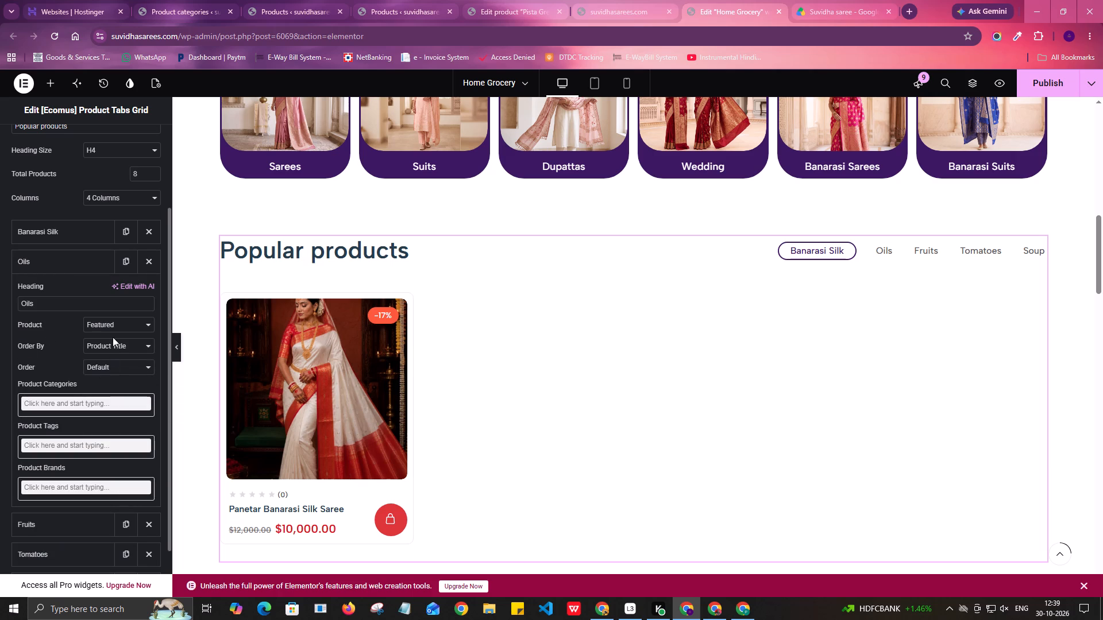
{"action": "left_click_drag", "start_coordinate": [65, 308], "coordinate": [0, 318]}
{"action": "type", "text": "Katan Silk"}
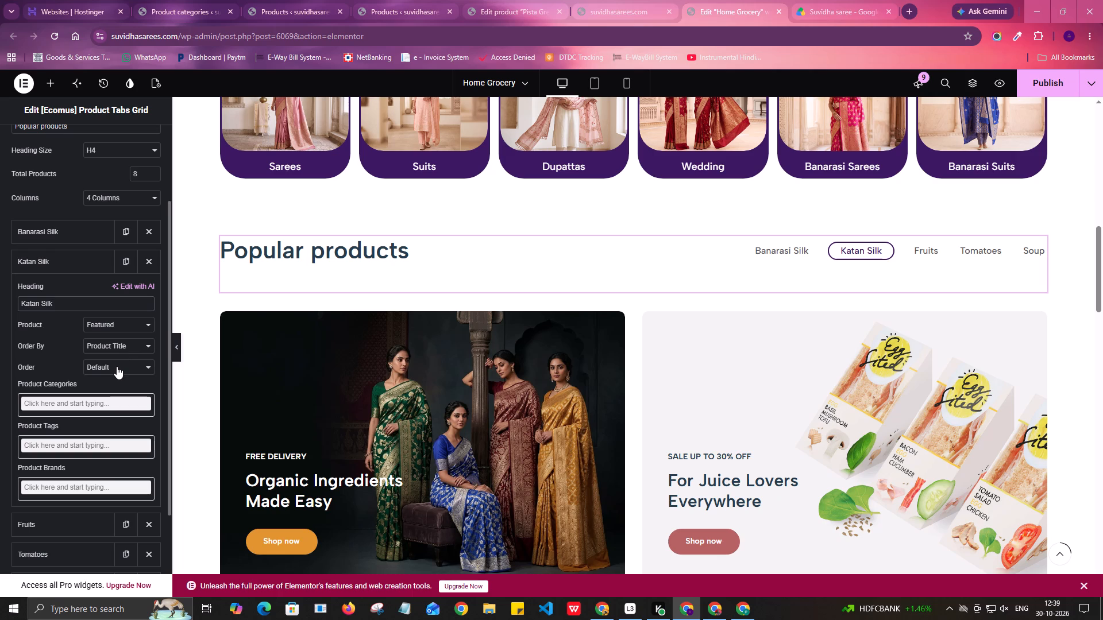
Set the Katan Silk tab's product source to Custom and add Pista Green Mango Katan Silk Saree using the copied search term.
{"action": "left_click", "coordinate": [117, 366]}
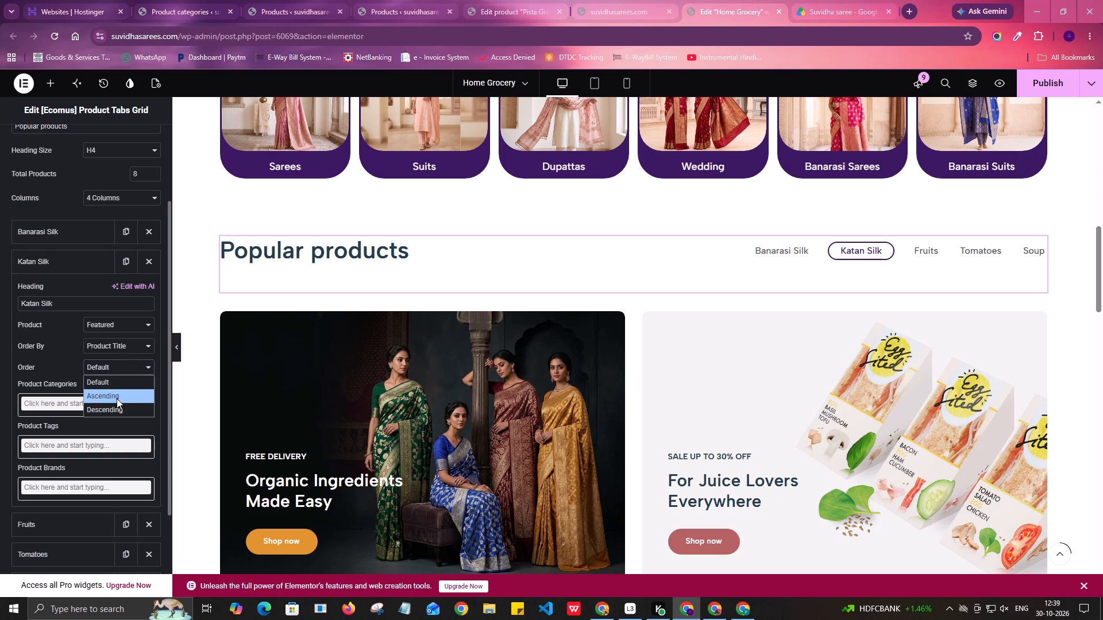
{"action": "left_click", "coordinate": [122, 364]}
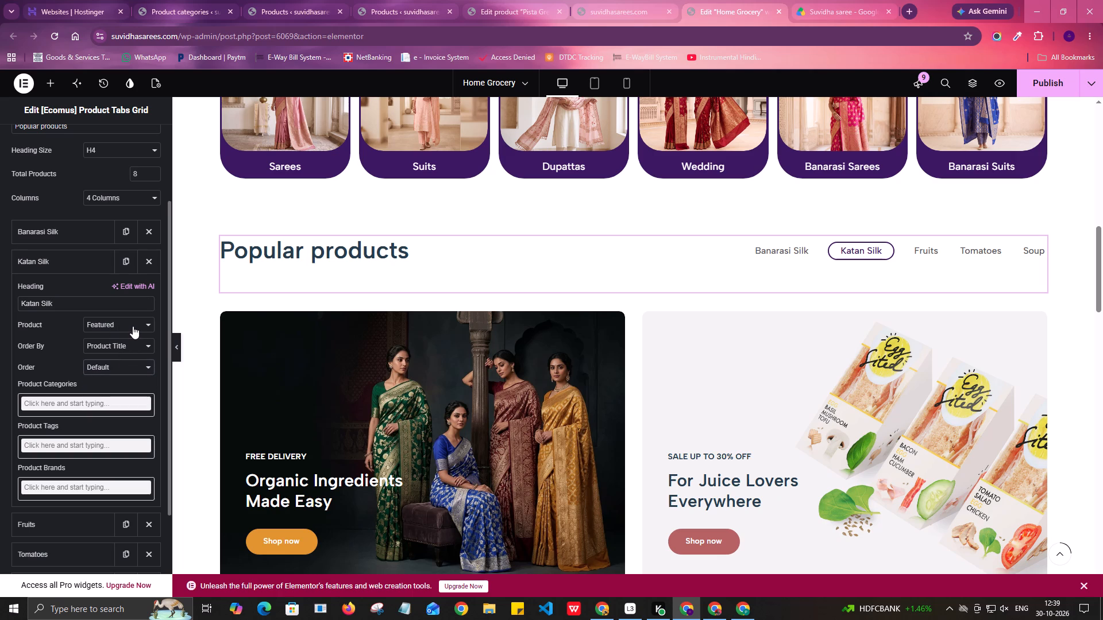
{"action": "left_click", "coordinate": [133, 325]}
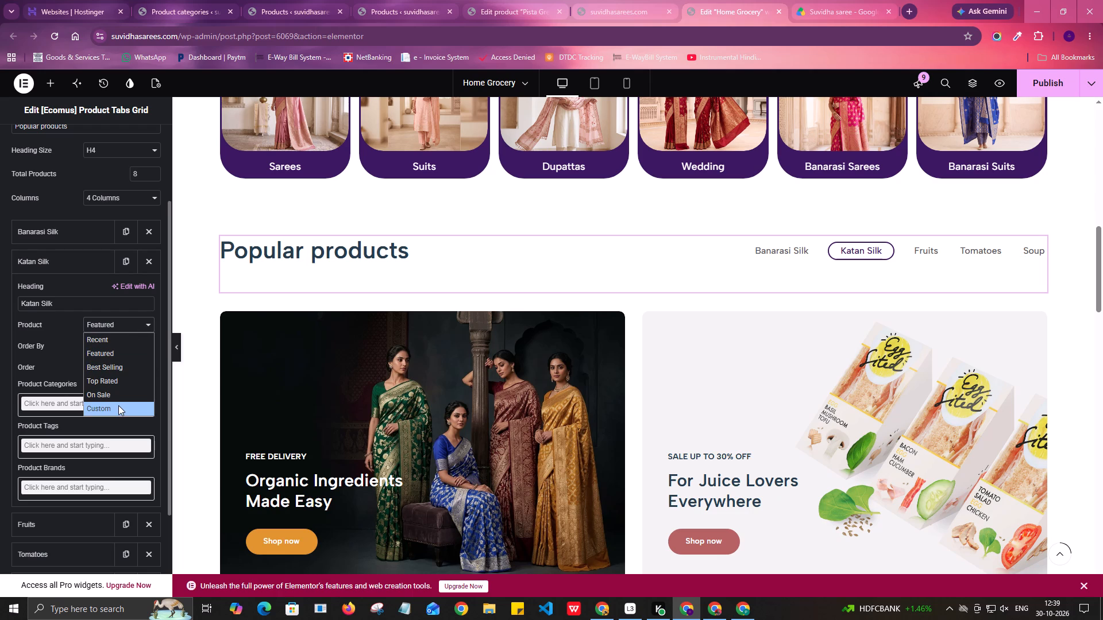
{"action": "left_click", "coordinate": [118, 405]}
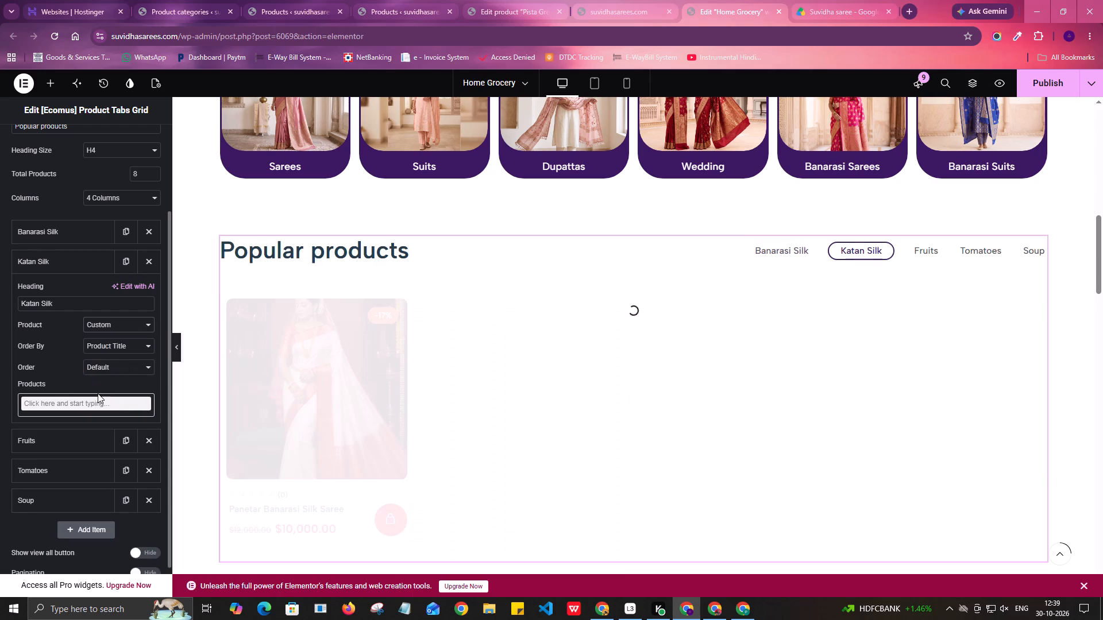
{"action": "left_click", "coordinate": [78, 402]}
{"action": "key", "text": "ctrl+v"}
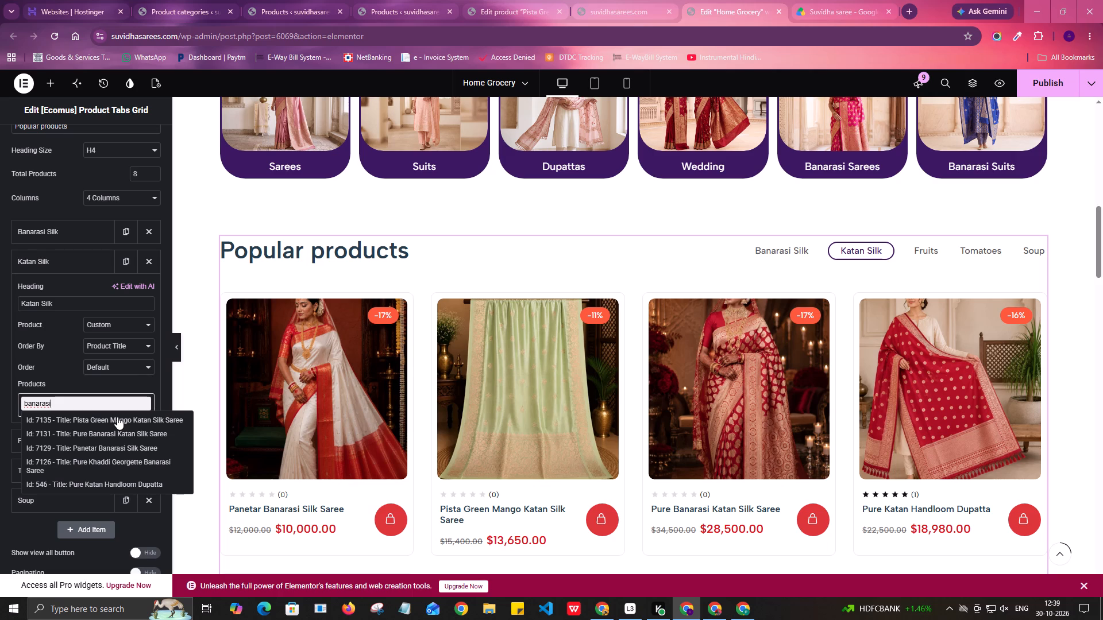
{"action": "left_click", "coordinate": [143, 420]}
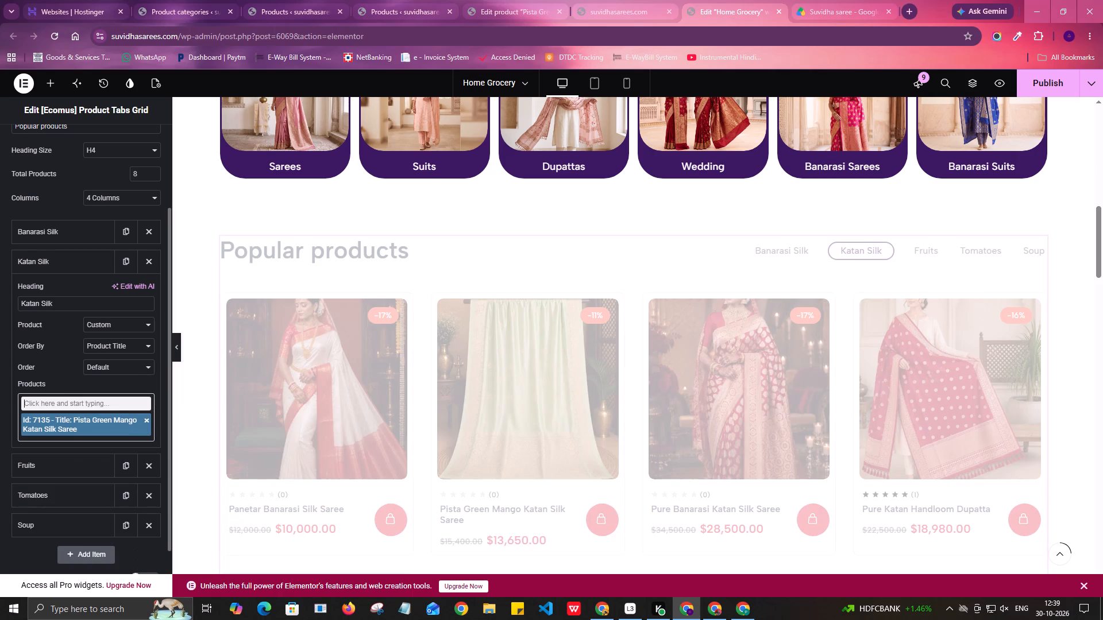
Search banarasi again in the Katan Silk tab's products and add Pure Banarasi Katan Silk Saree.
{"action": "left_click", "coordinate": [74, 401]}
{"action": "key", "text": "ctrl+v"}
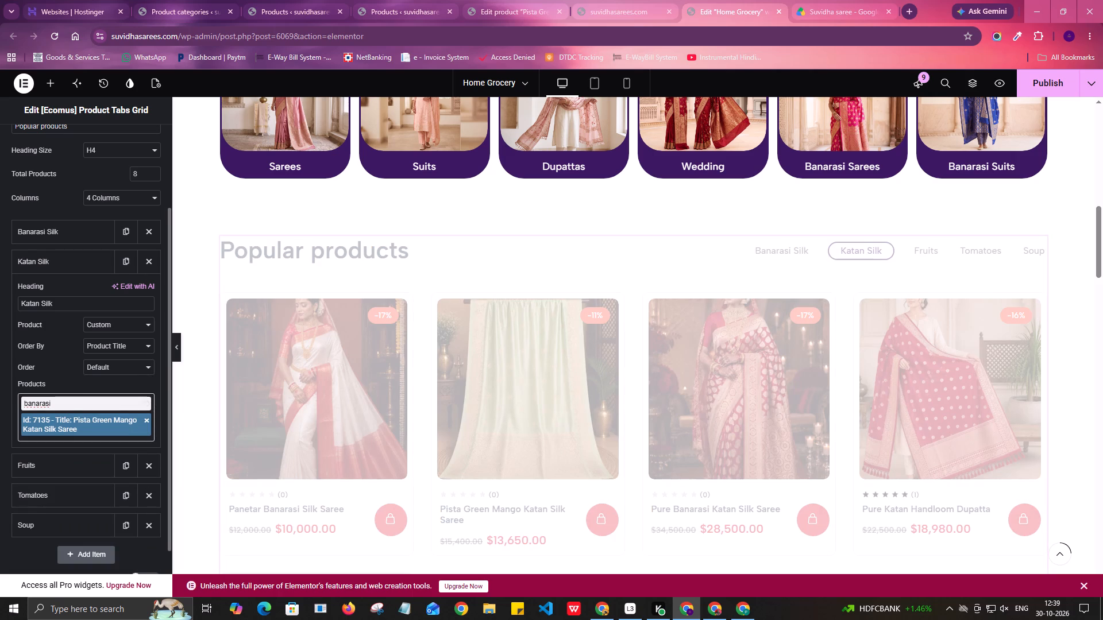
{"action": "left_click", "coordinate": [88, 404]}
{"action": "left_click", "coordinate": [72, 402]}
{"action": "key", "text": "ctrl+a"}
{"action": "key", "text": "ctrl+v"}
{"action": "left_click_drag", "start_coordinate": [72, 402], "coordinate": [0, 402]}
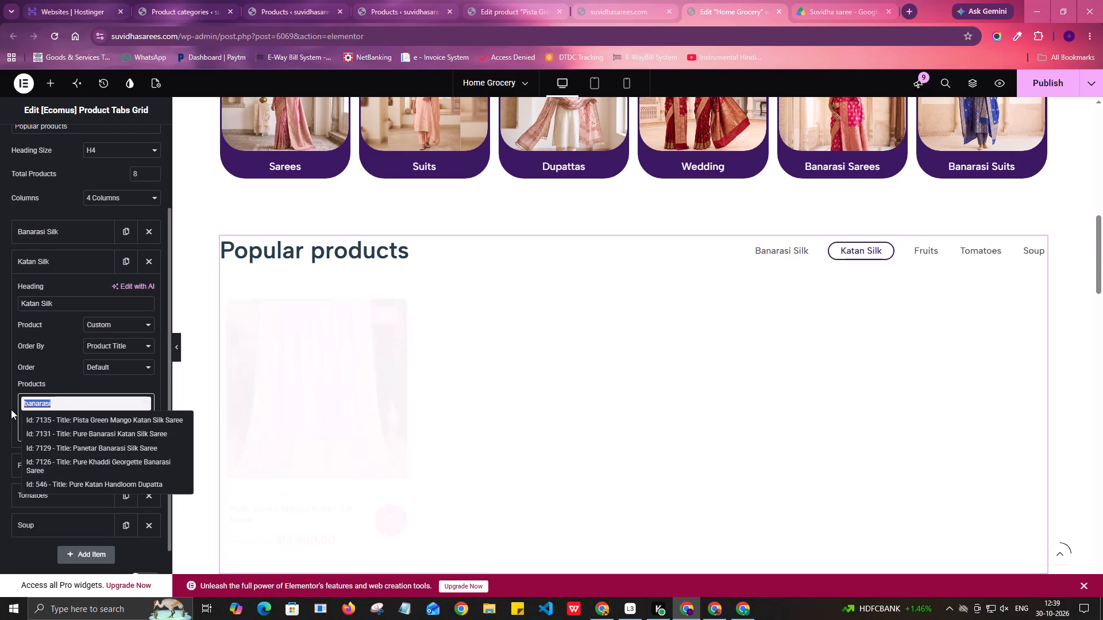
{"action": "left_click", "coordinate": [117, 433]}
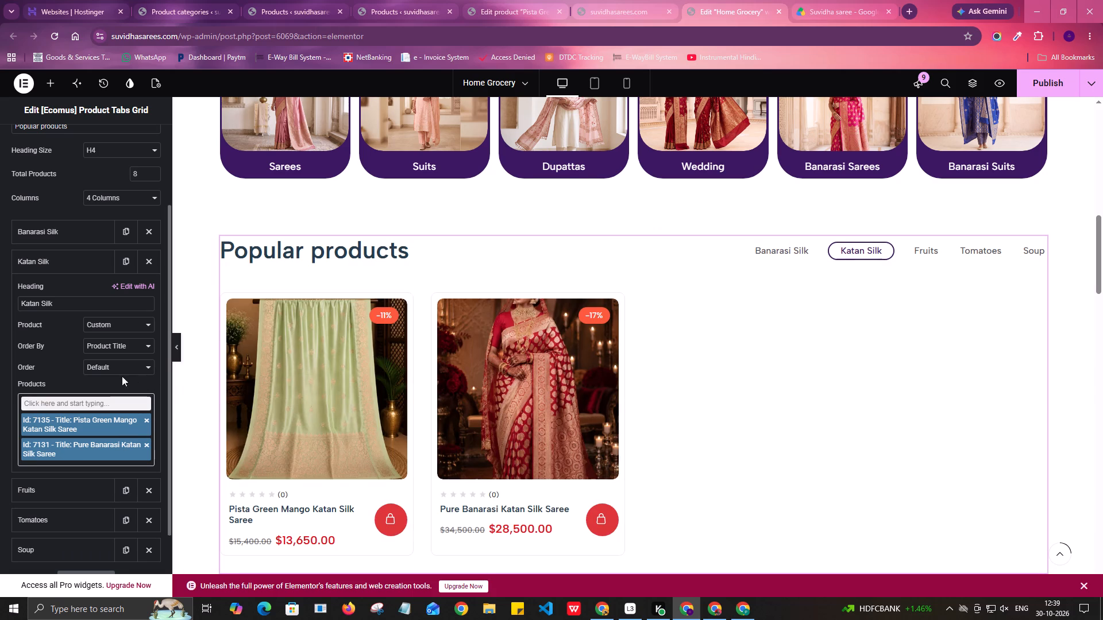
{"action": "left_click", "coordinate": [56, 342]}
Move the Katan Silk tab ahead of Banarasi Silk in the Popular products tab order.
{"action": "left_click", "coordinate": [66, 260]}
{"action": "left_click_drag", "start_coordinate": [67, 260], "coordinate": [78, 232]}
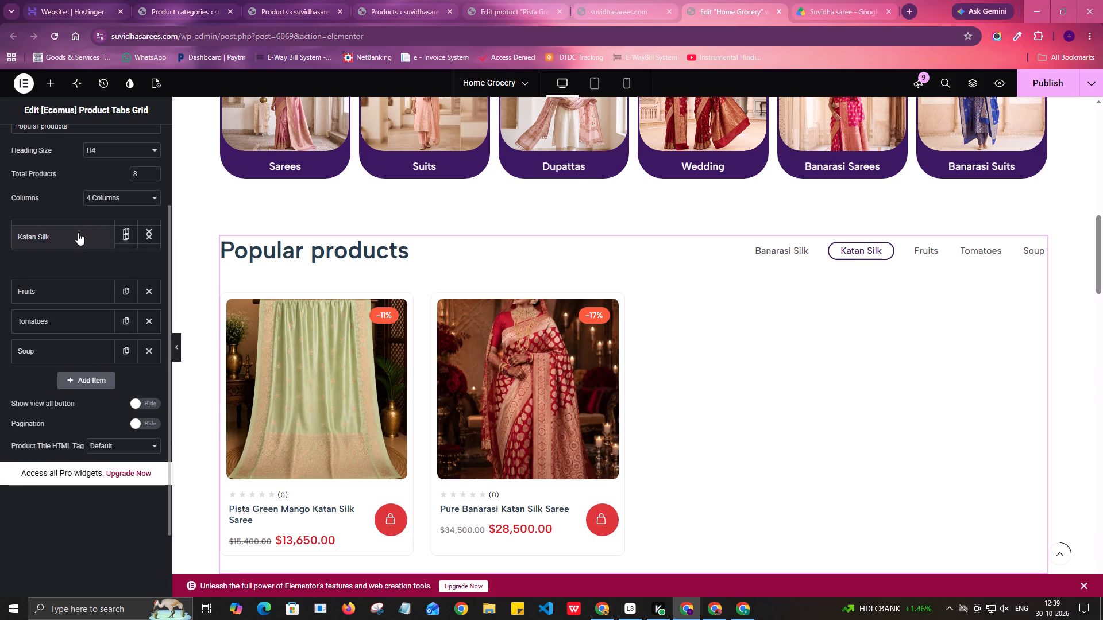
{"action": "left_click_drag", "start_coordinate": [78, 232], "coordinate": [78, 224]}
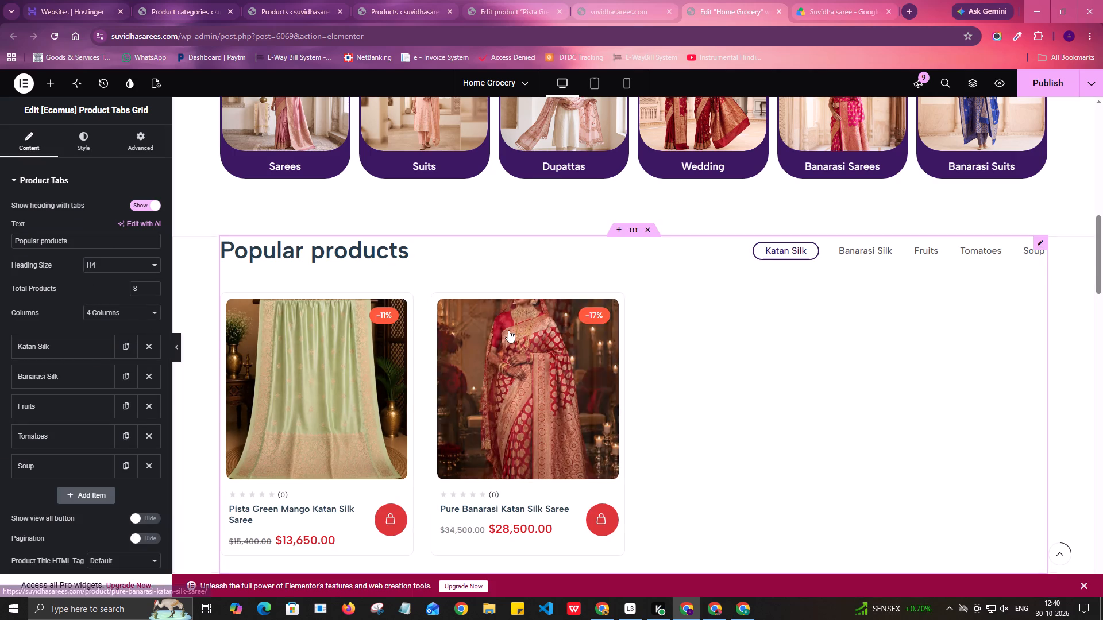
Set the Fruits tab's product source to Custom and add Pure Katan Handloom Dupatta from a banarasi search.
{"action": "left_click", "coordinate": [61, 404]}
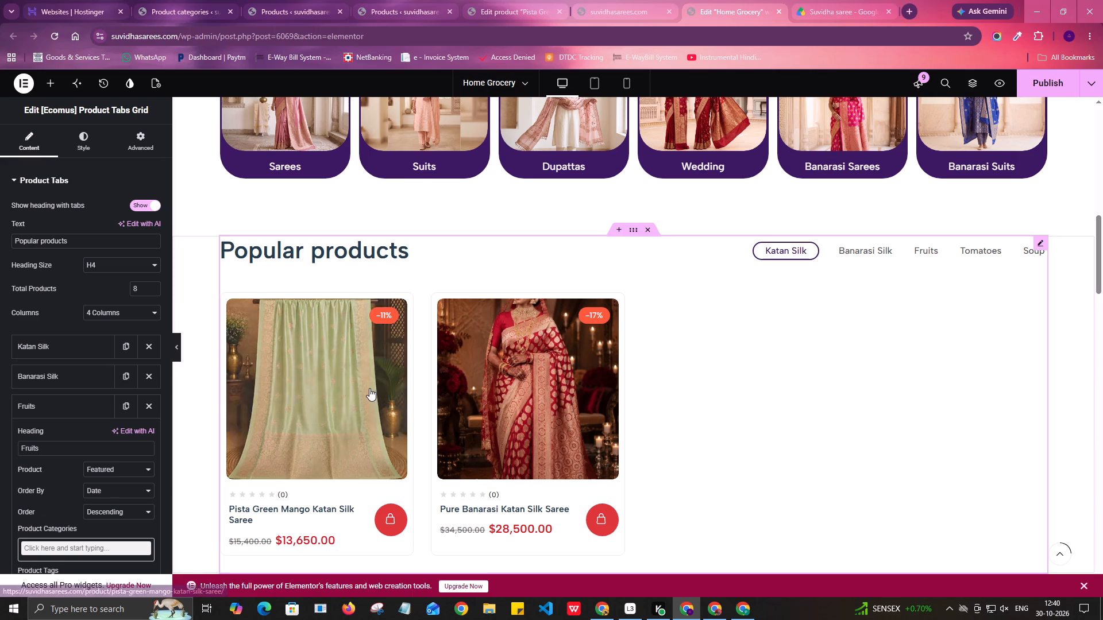
{"action": "scroll", "coordinate": [88, 430], "scroll_direction": "down", "scroll_amount": 1}
{"action": "left_click", "coordinate": [117, 413]}
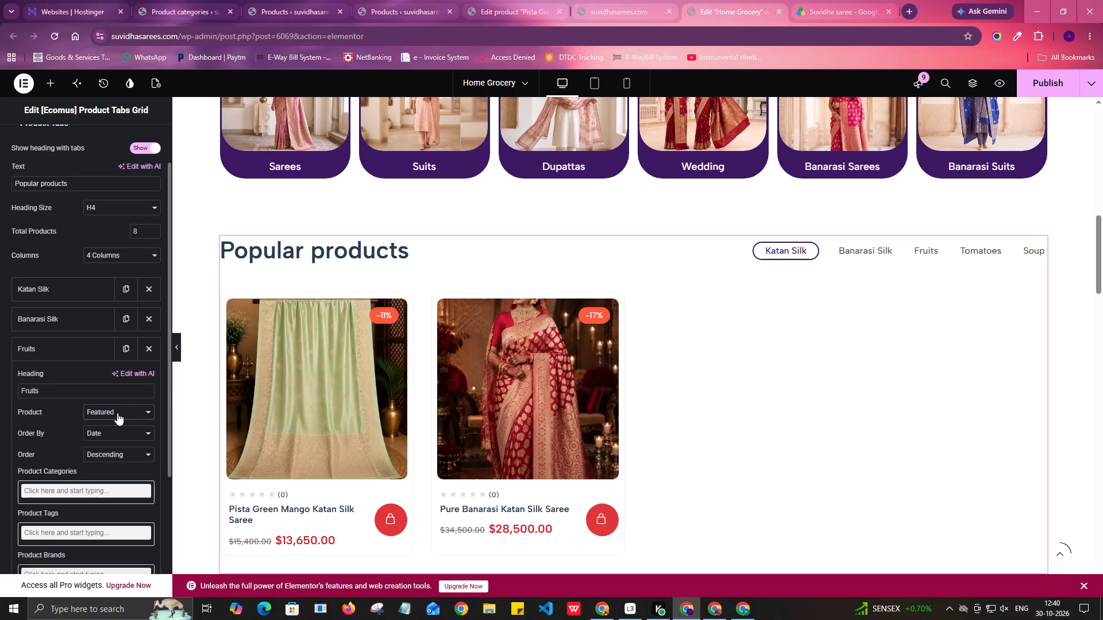
{"action": "left_click", "coordinate": [115, 490]}
{"action": "left_click", "coordinate": [55, 493]}
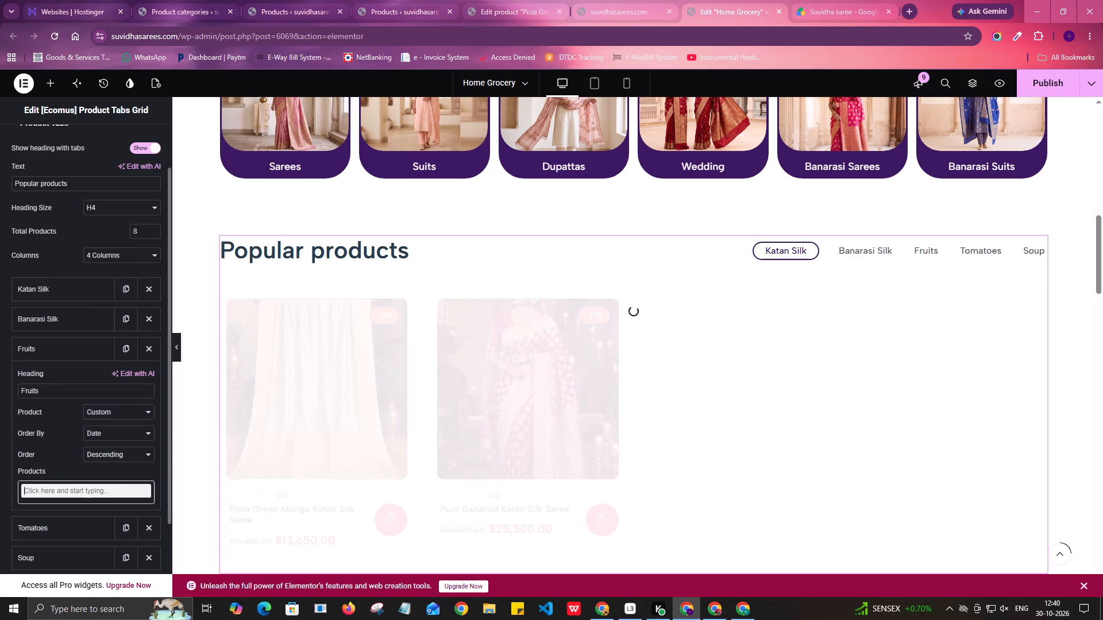
{"action": "key", "text": "ctrl+v"}
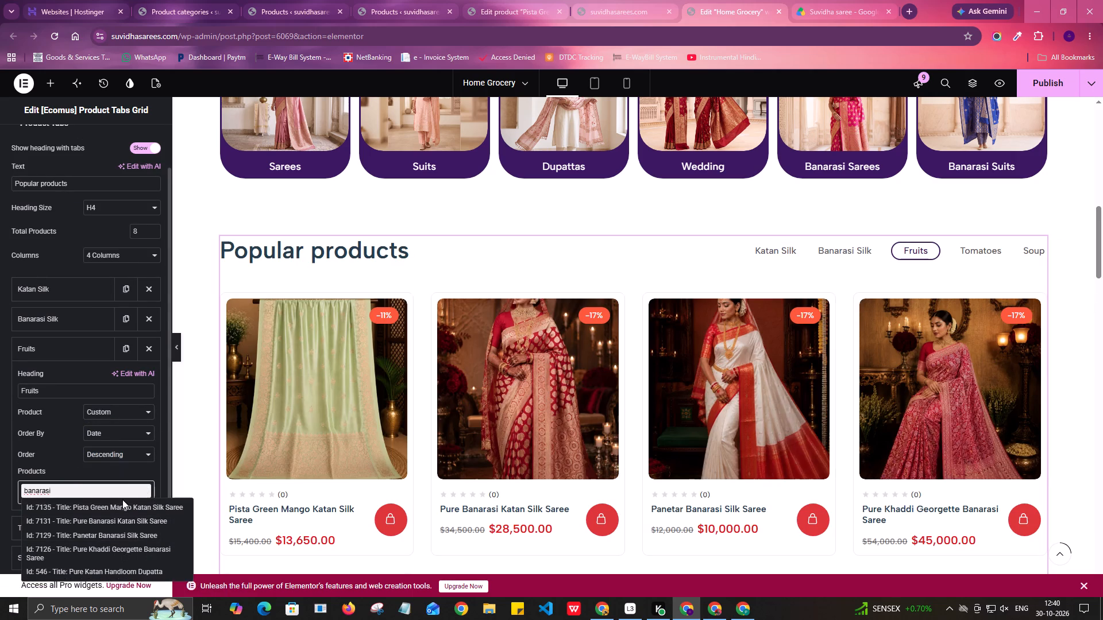
{"action": "left_click", "coordinate": [138, 571]}
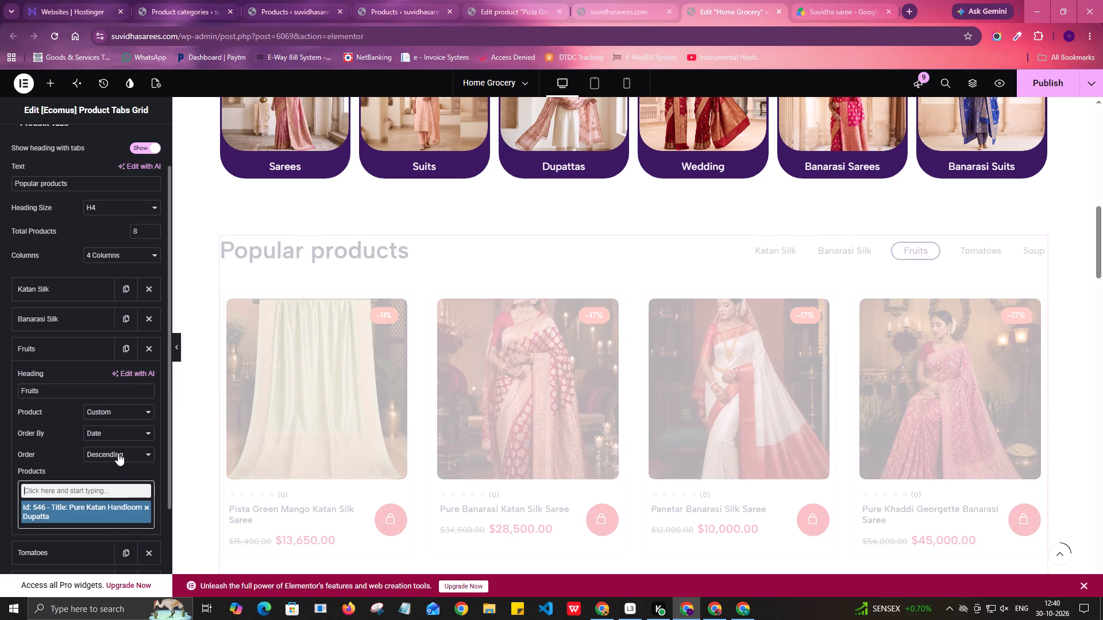
Rename the Fruits tab's heading to Katan Dupatta and collapse its settings.
{"action": "left_click", "coordinate": [56, 391]}
{"action": "key", "text": "ctrl+a"}
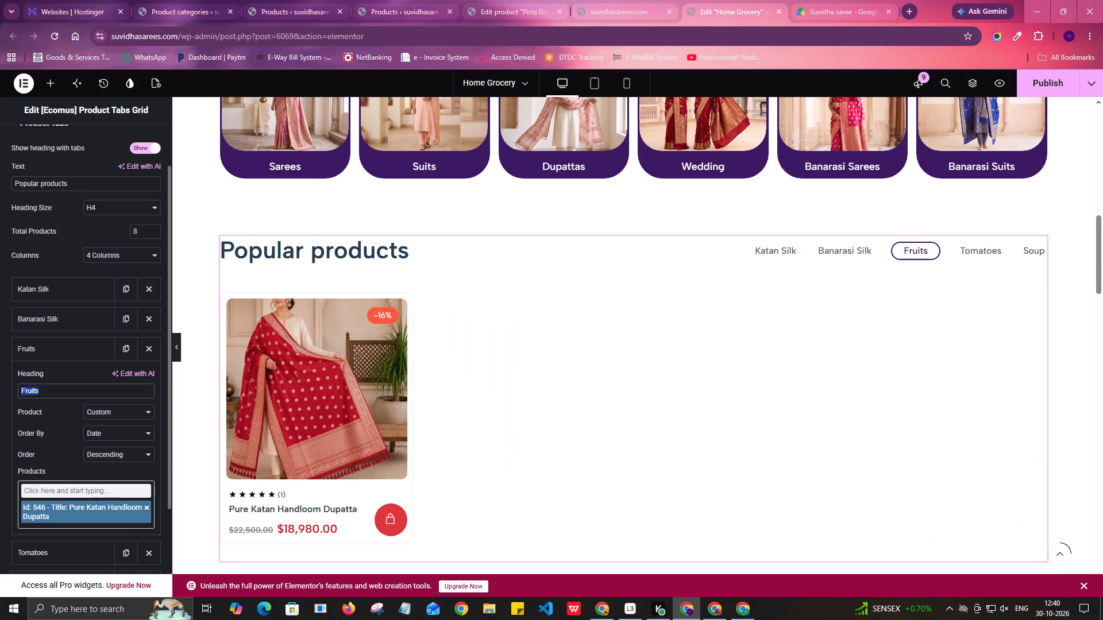
{"action": "type", "text": "Katan Dupatta"}
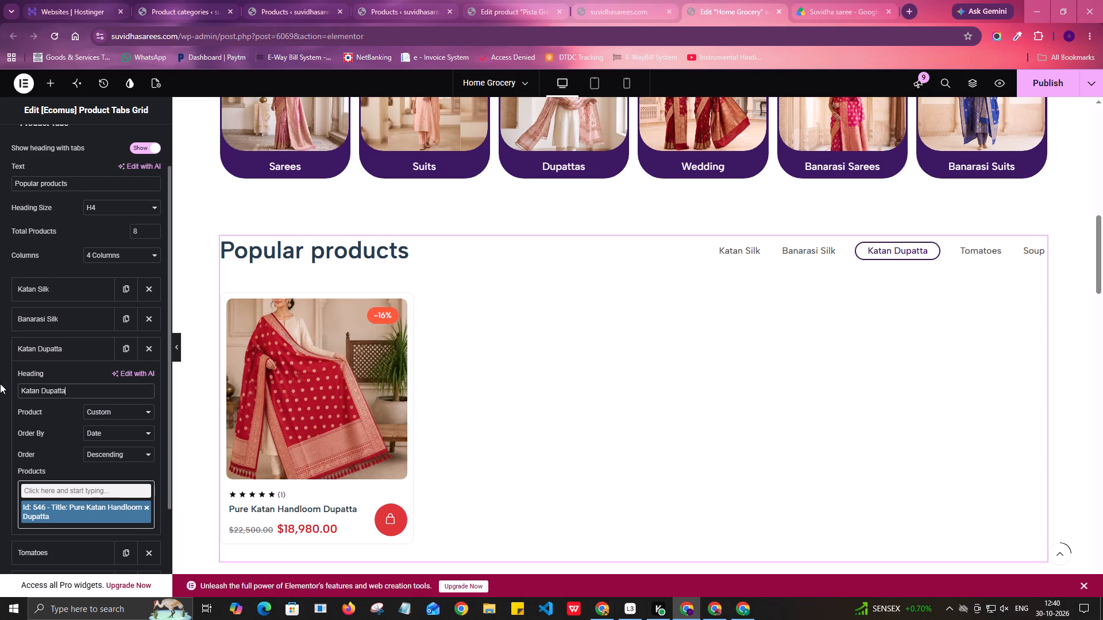
{"action": "left_click", "coordinate": [71, 347]}
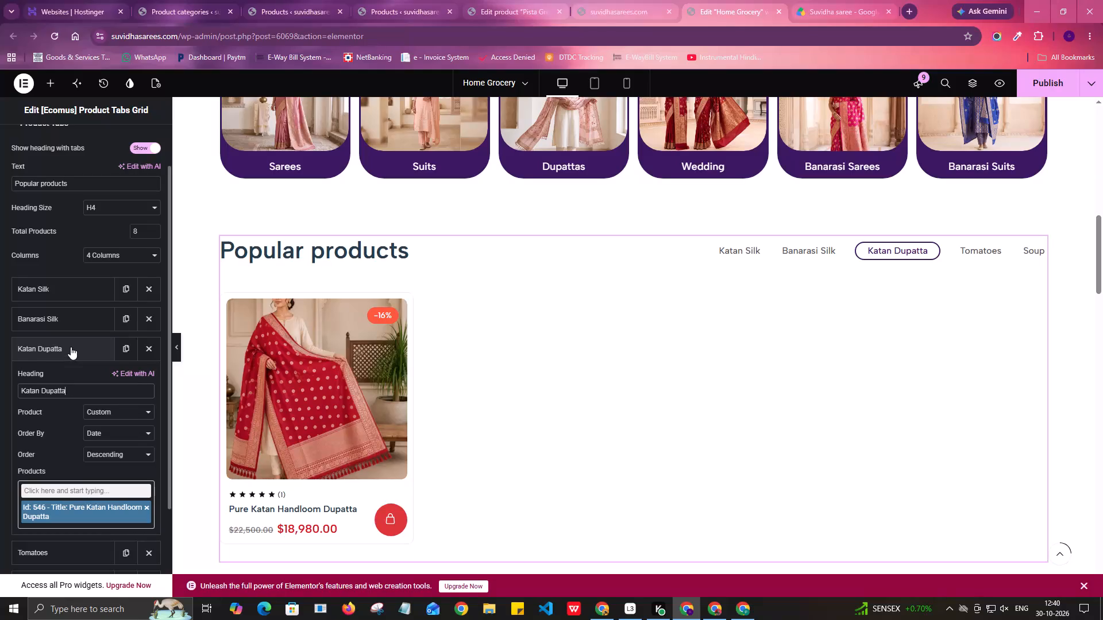
Examine the Tomatoes tab's product settings and compare them with the Katan Silk tab's settings.
{"action": "left_click", "coordinate": [76, 378]}
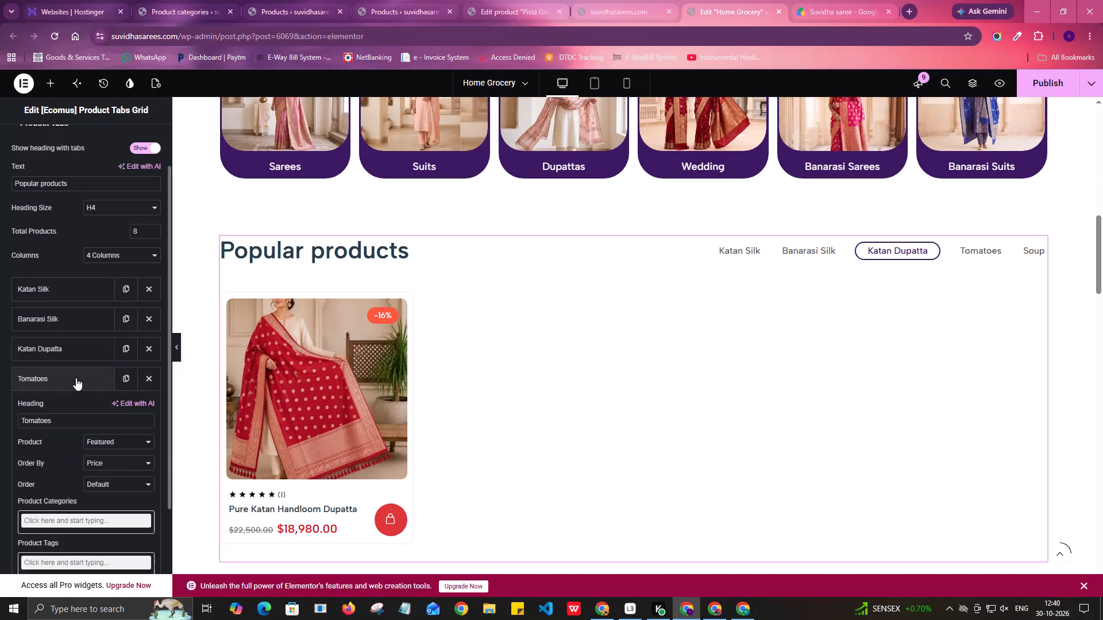
{"action": "scroll", "coordinate": [88, 489], "scroll_direction": "down", "scroll_amount": 1}
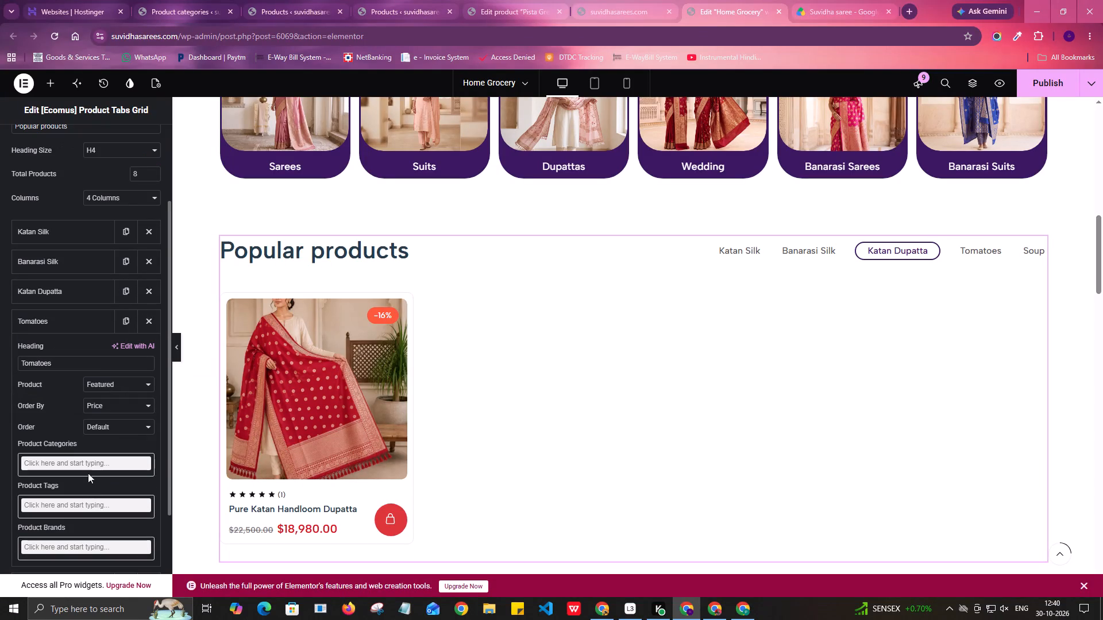
{"action": "scroll", "coordinate": [91, 463], "scroll_direction": "down", "scroll_amount": 1}
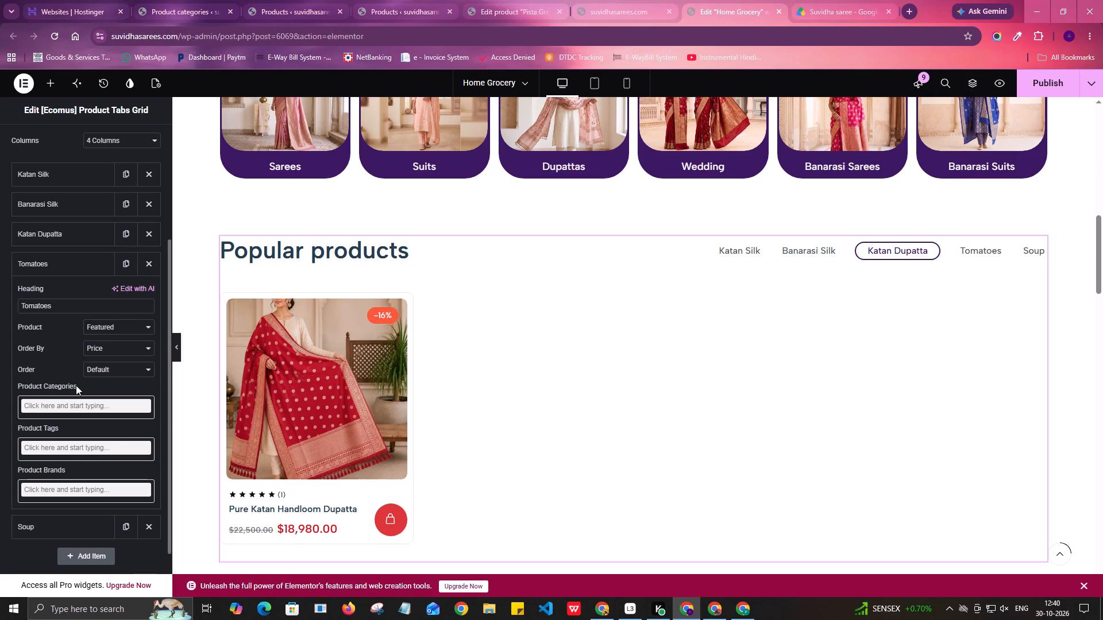
{"action": "left_click", "coordinate": [82, 269]}
{"action": "left_click", "coordinate": [72, 177]}
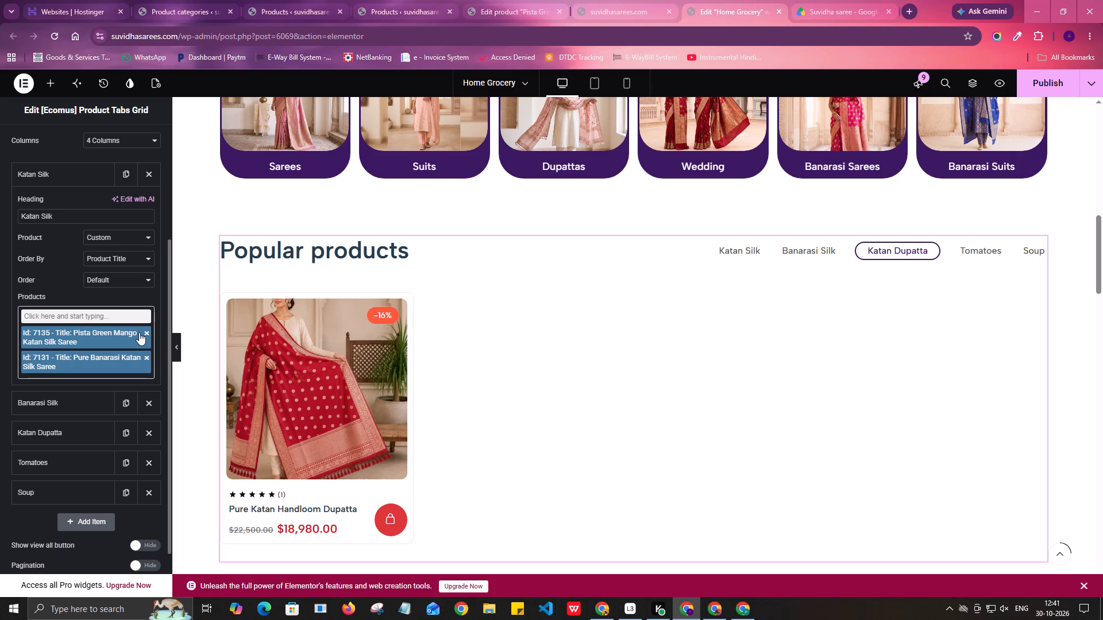
{"action": "left_click", "coordinate": [84, 180]}
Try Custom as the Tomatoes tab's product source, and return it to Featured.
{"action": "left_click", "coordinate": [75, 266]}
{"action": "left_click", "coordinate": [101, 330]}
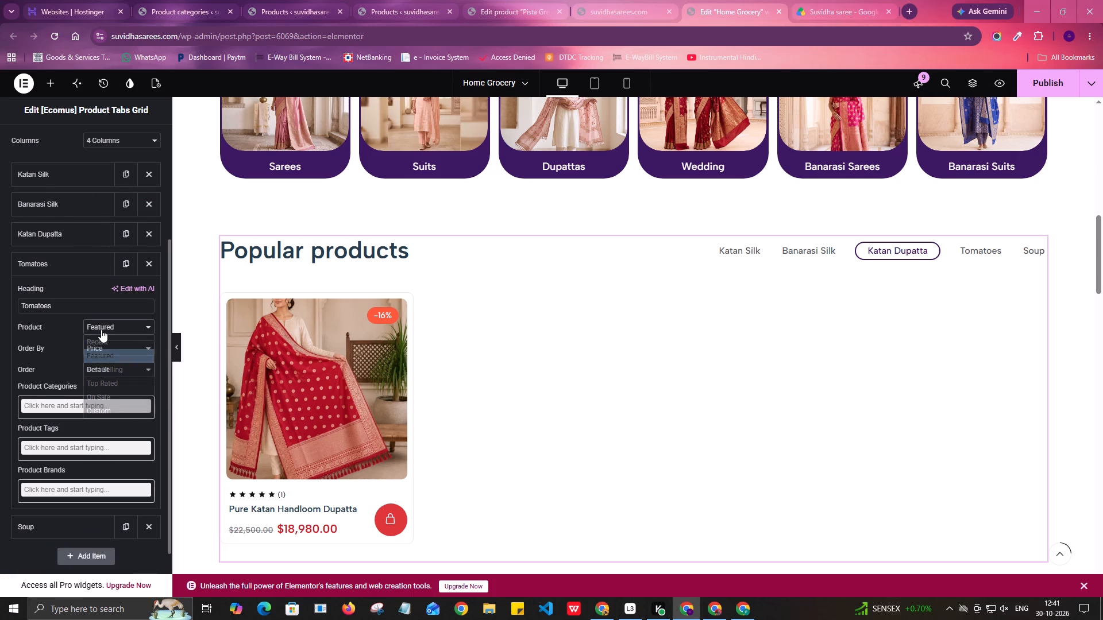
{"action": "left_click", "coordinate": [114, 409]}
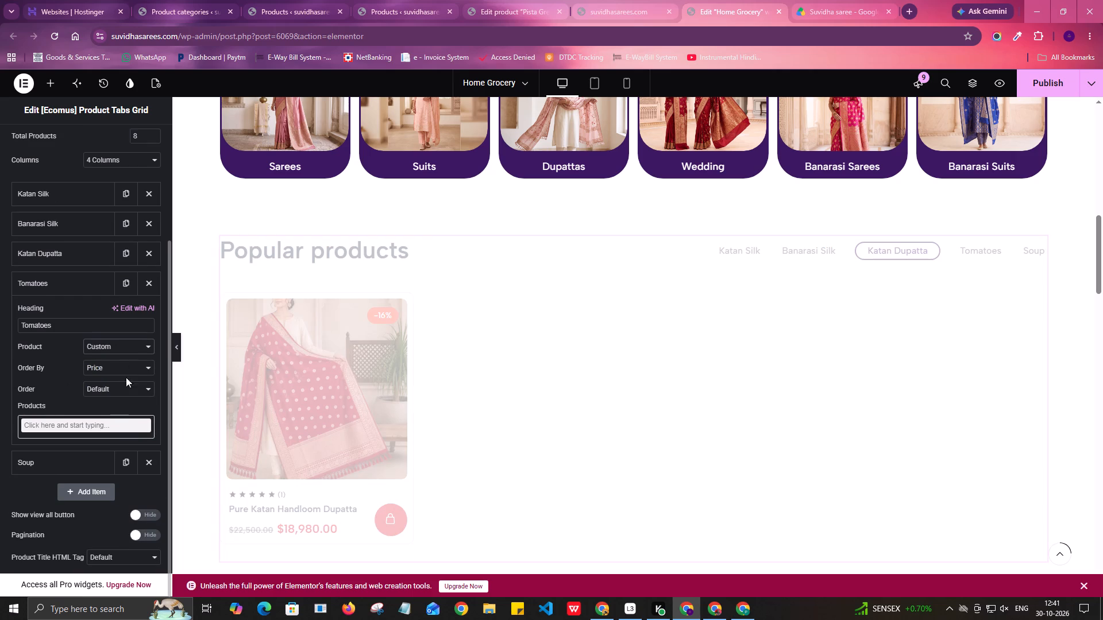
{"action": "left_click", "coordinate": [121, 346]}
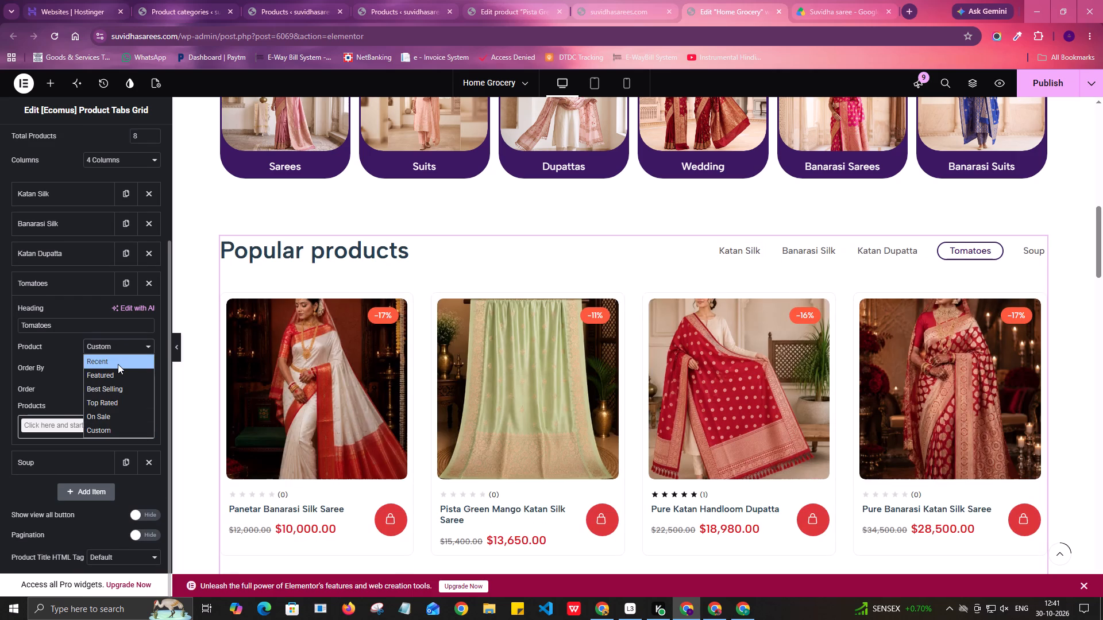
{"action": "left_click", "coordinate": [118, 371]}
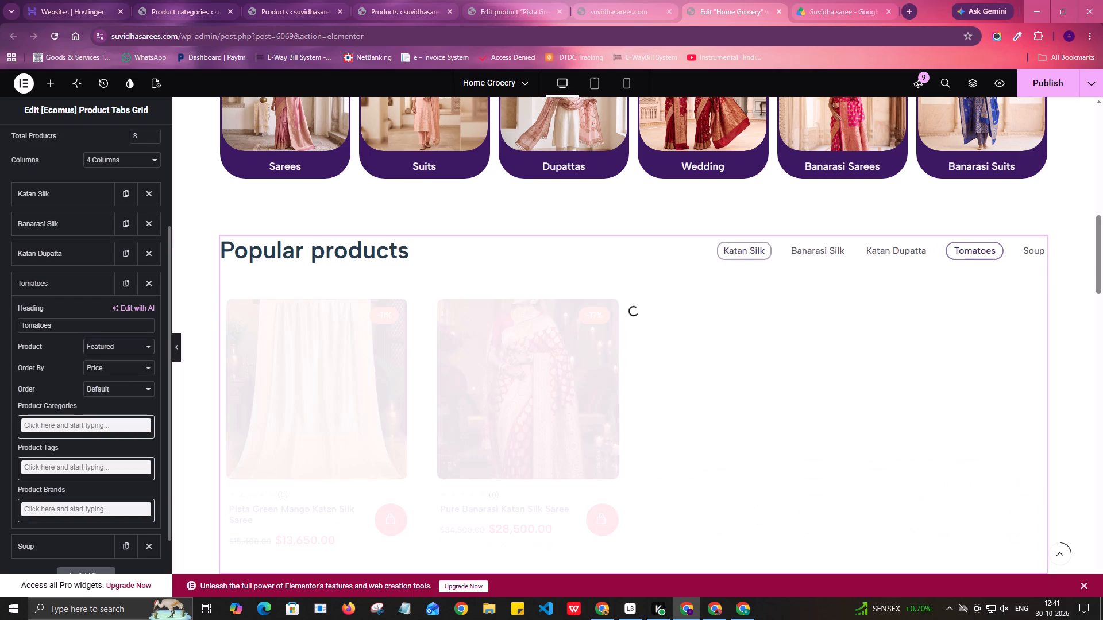
Search banarasi in the Tomatoes tab's product categories and add Banarasi Dupattas.
{"action": "left_click", "coordinate": [85, 420]}
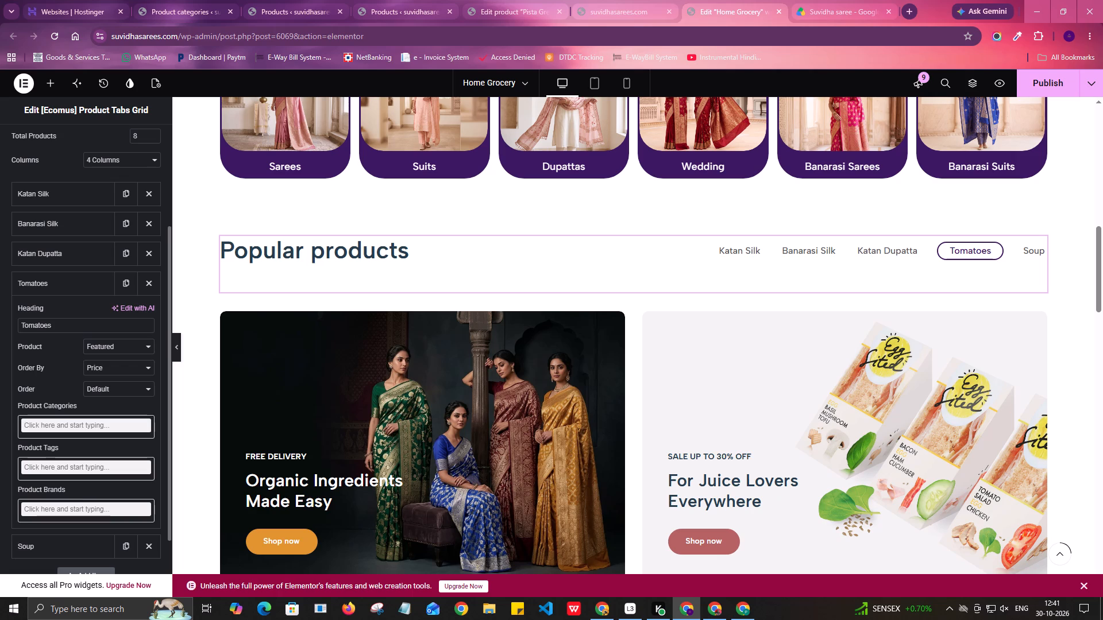
{"action": "key", "text": "ctrl+v"}
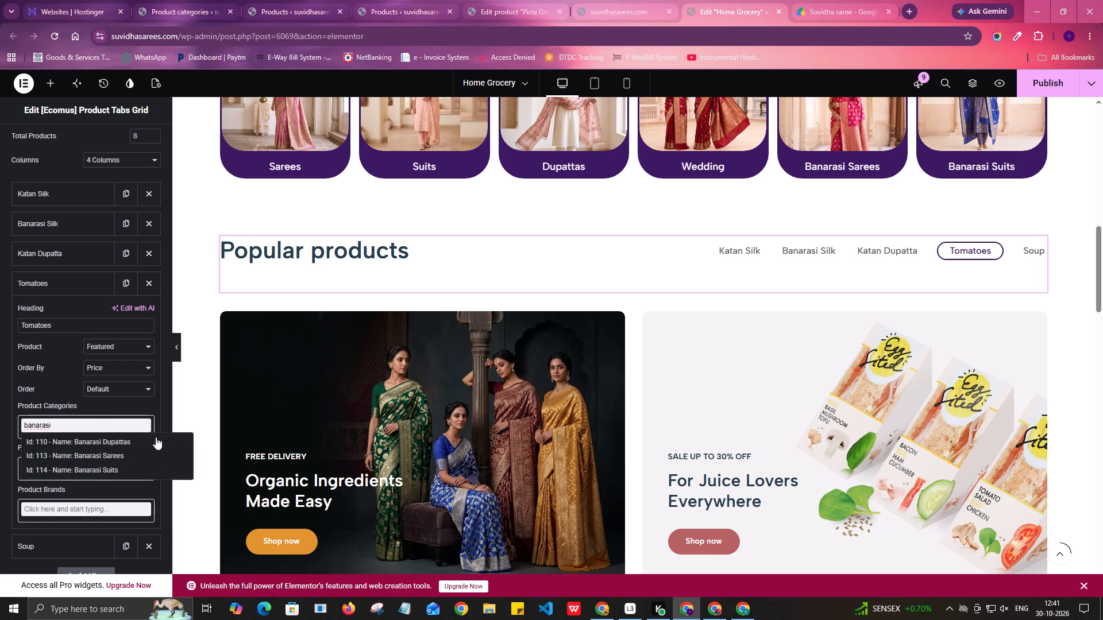
{"action": "left_click", "coordinate": [121, 441]}
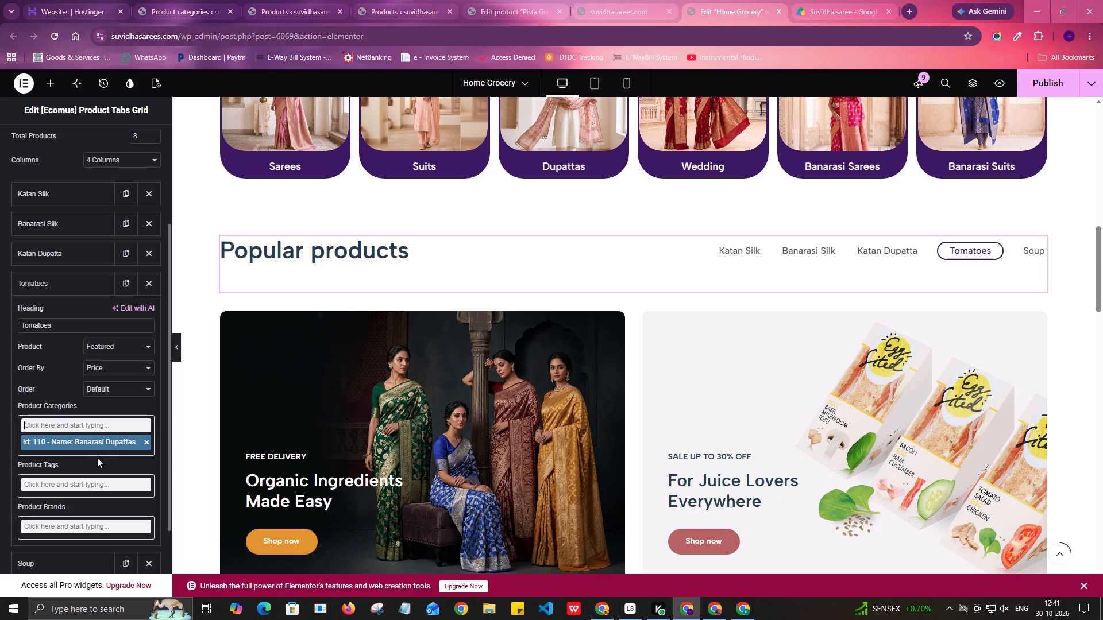
Rename the Tomatoes tab's heading to Banarasi Dupatta.
{"action": "left_click", "coordinate": [76, 328]}
{"action": "left_click_drag", "start_coordinate": [76, 328], "coordinate": [0, 328]}
{"action": "key", "text": "ctrl+v"}
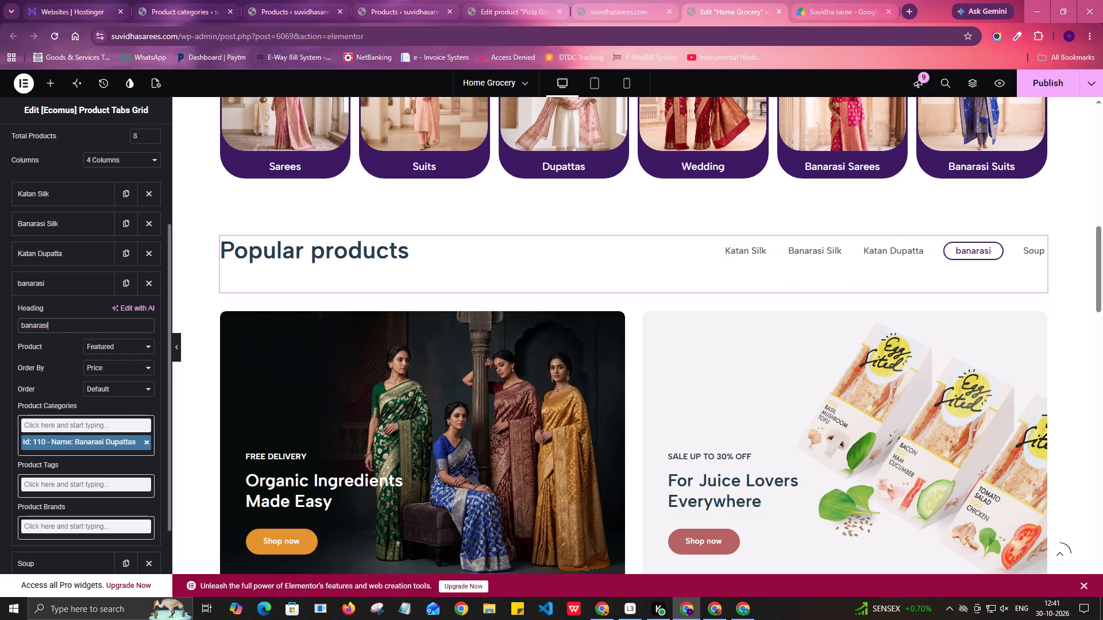
{"action": "left_click_drag", "start_coordinate": [25, 326], "coordinate": [12, 327]}
{"action": "key", "text": "ctrl+b"}
{"action": "key", "text": "shift+b"}
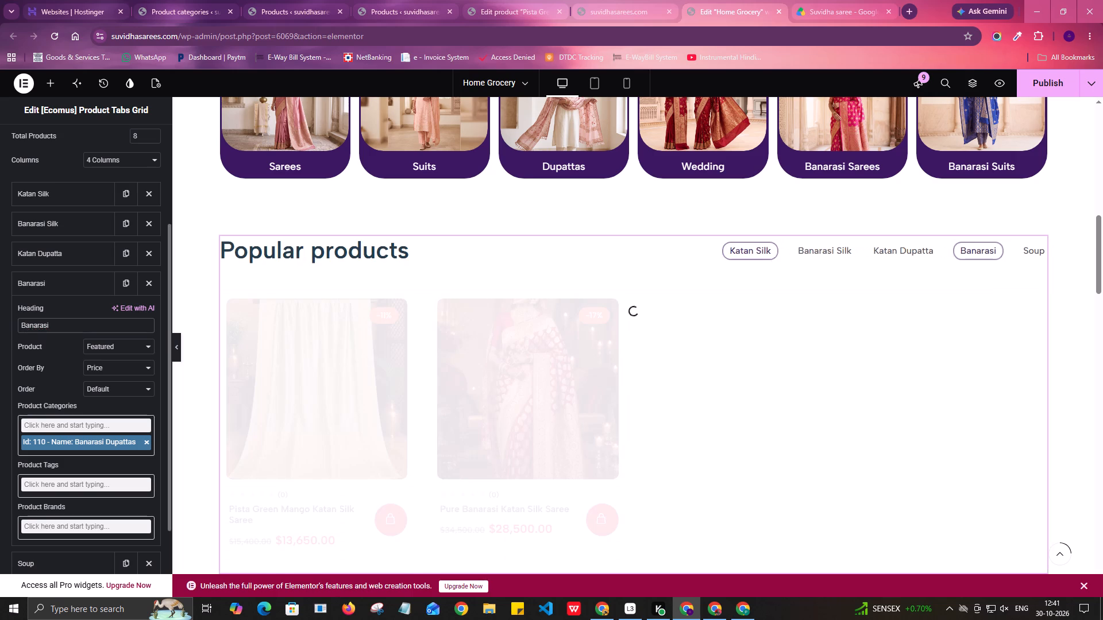
{"action": "key", "text": "ctrl+a"}
{"action": "key", "text": "ctrl+c"}
{"action": "left_click", "coordinate": [64, 327]}
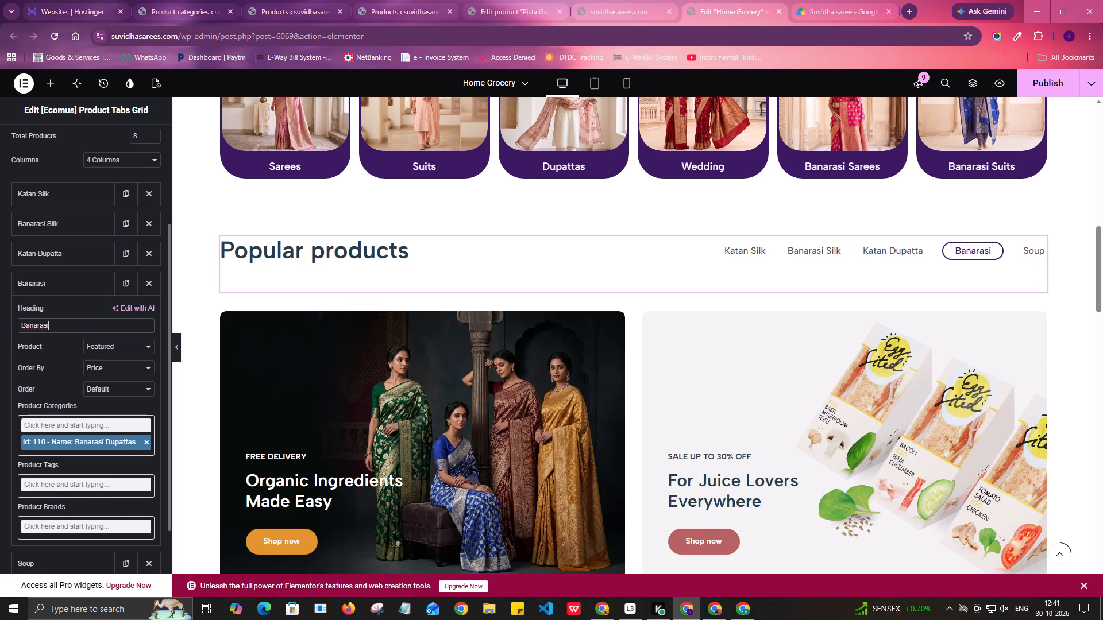
{"action": "key", "text": "space"}
{"action": "type", "text": "Dupatta"}
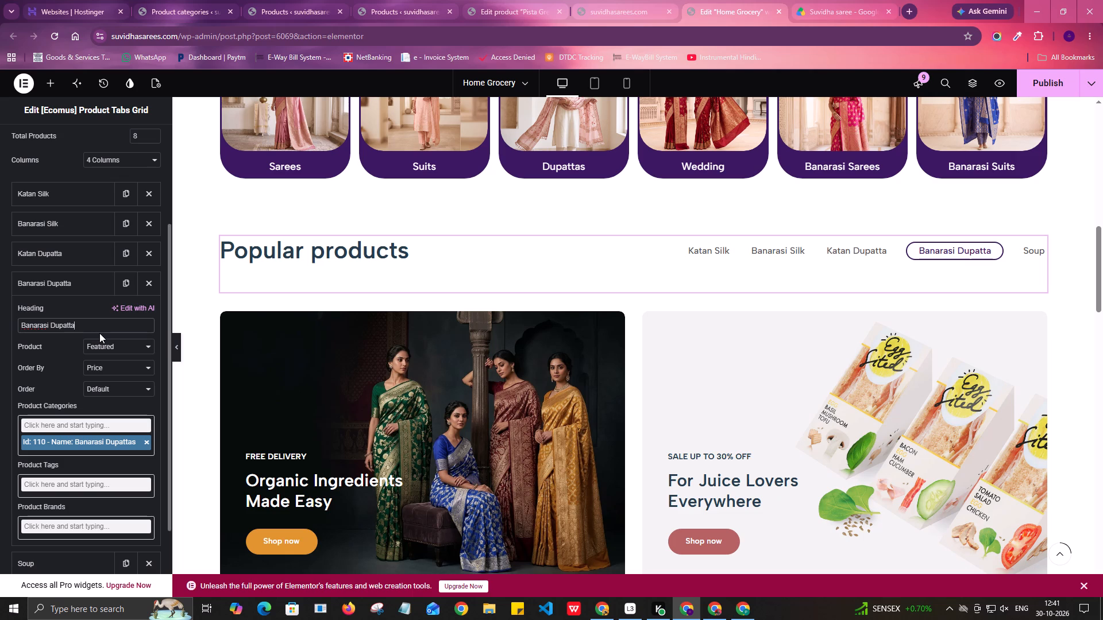
Search the Banarasi Dupatta tab's product categories for Banarasi and dupatta, clear the search and collapse the tab's settings.
{"action": "left_click_drag", "start_coordinate": [49, 323], "coordinate": [0, 334]}
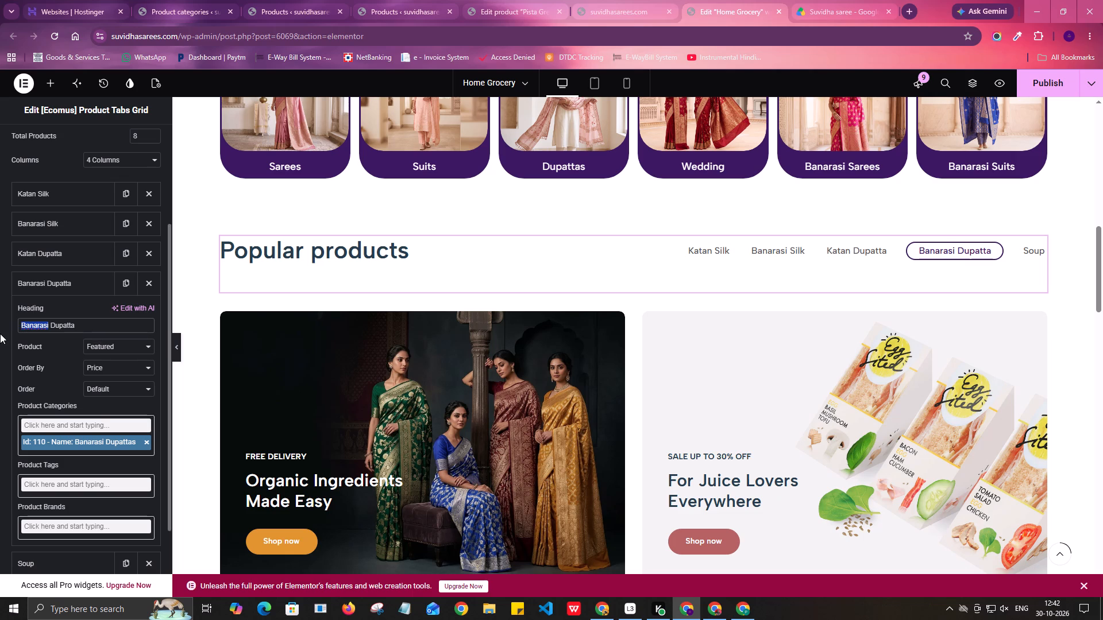
{"action": "left_click", "coordinate": [117, 424]}
{"action": "key", "text": "ctrl+v"}
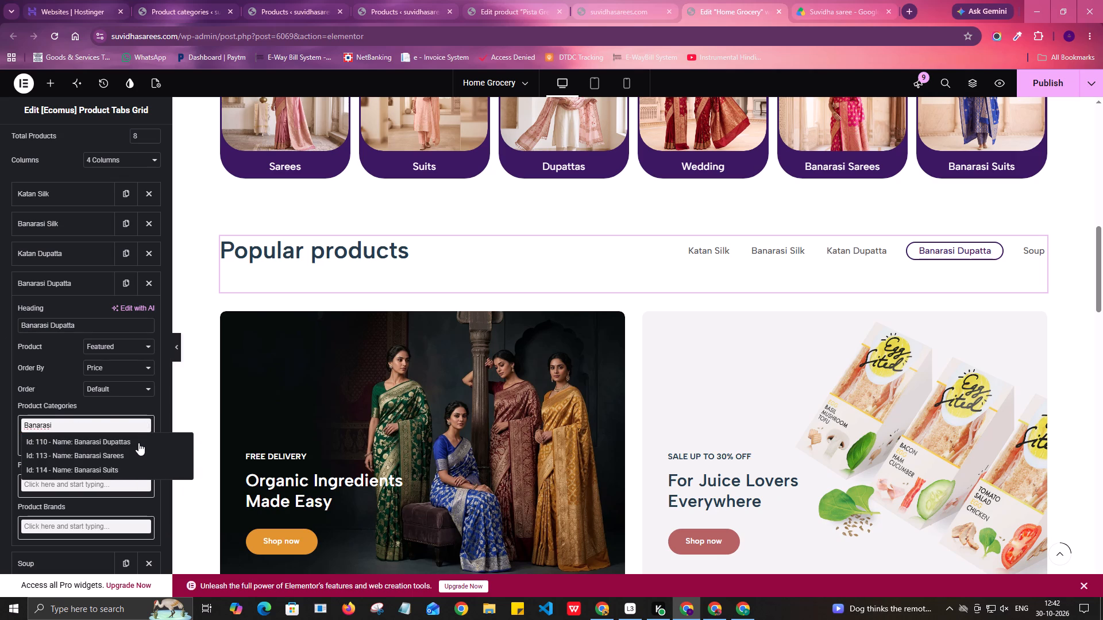
{"action": "left_click_drag", "start_coordinate": [77, 417], "coordinate": [0, 425]}
{"action": "triple_click", "coordinate": [53, 427]}
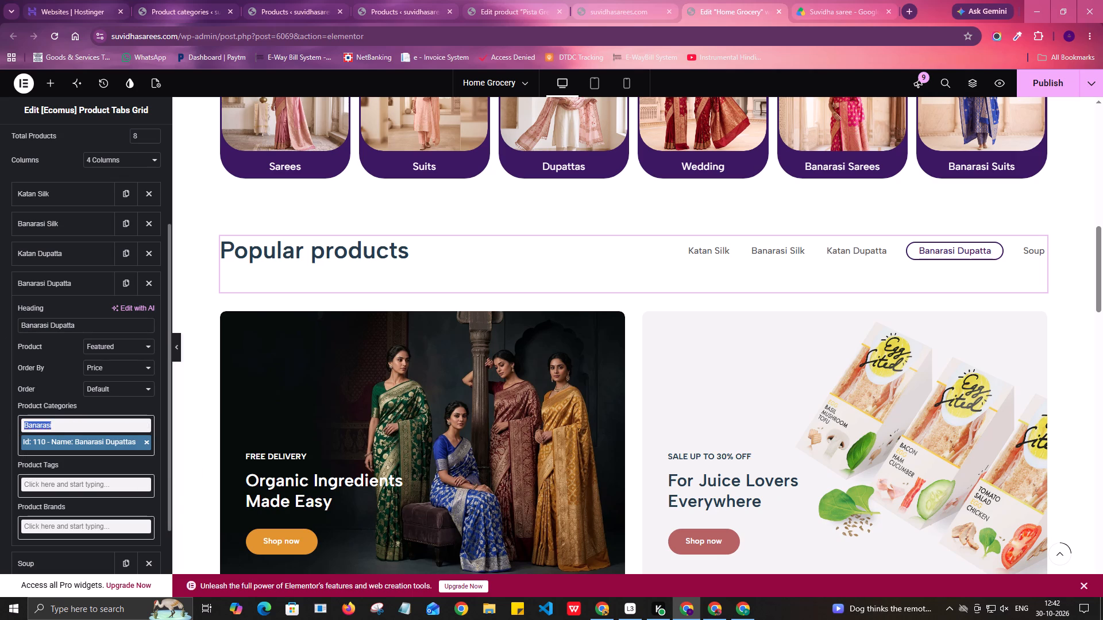
{"action": "type", "text": "dupatta"}
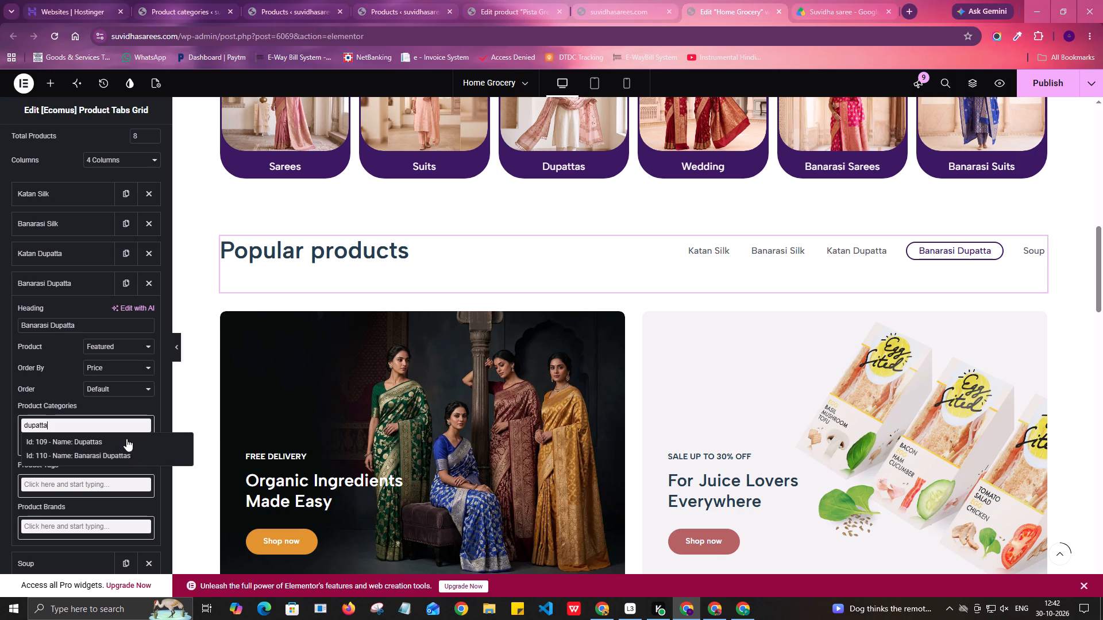
{"action": "left_click", "coordinate": [80, 423]}
{"action": "left_click_drag", "start_coordinate": [75, 421], "coordinate": [0, 424]}
{"action": "key", "text": "BackSpace"}
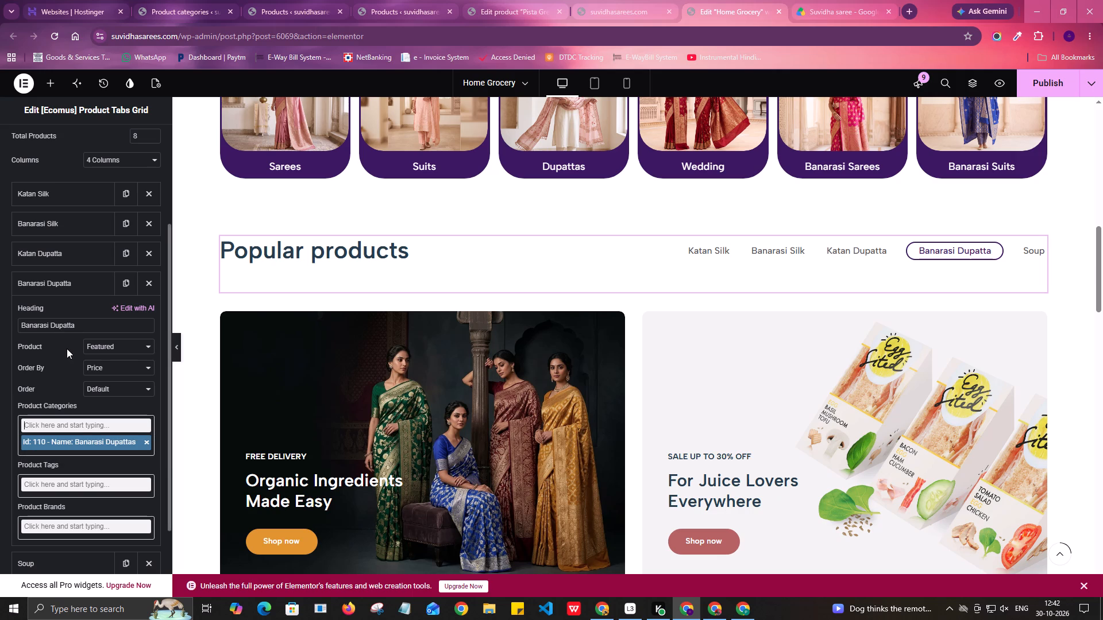
{"action": "left_click", "coordinate": [77, 289]}
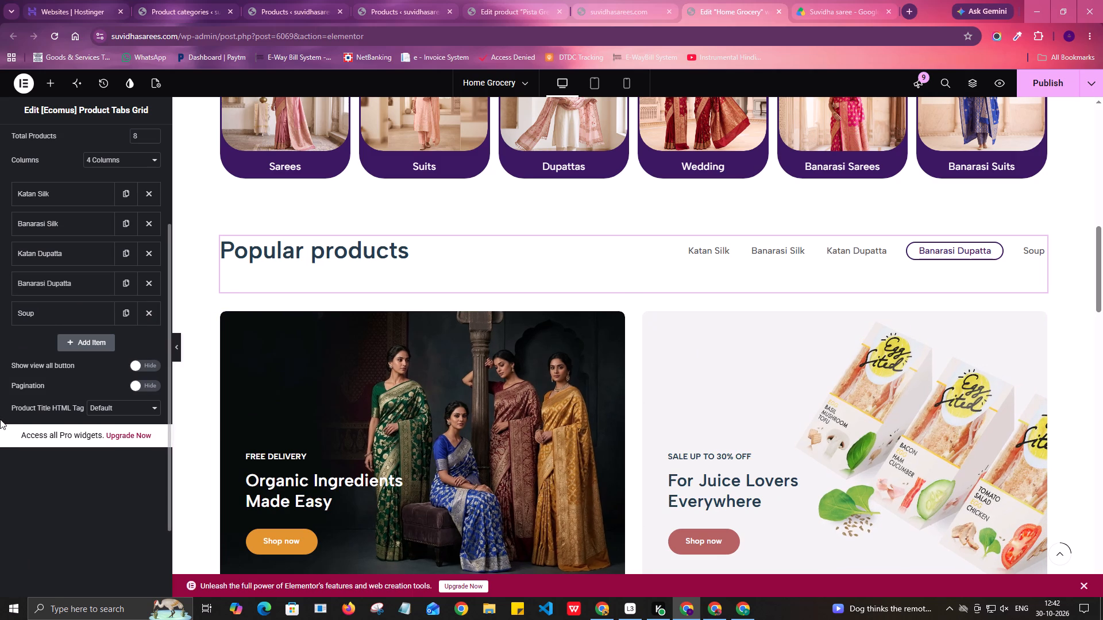
Expand the settings of the Soup tab in the Popular products grid.
{"action": "left_click", "coordinate": [62, 321]}
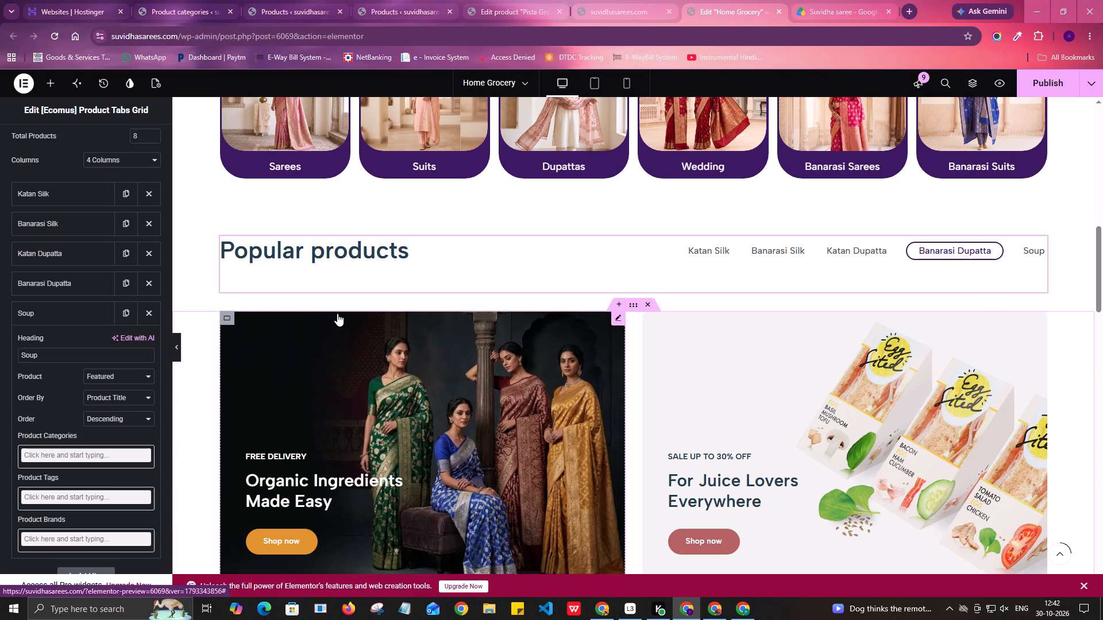
Switch to the Shopify admin and go from the Pista Green Mango Katan Silk Saree back to the product list.
{"action": "key", "text": "alt+Tab"}
{"action": "key", "text": "alt+Tab"}
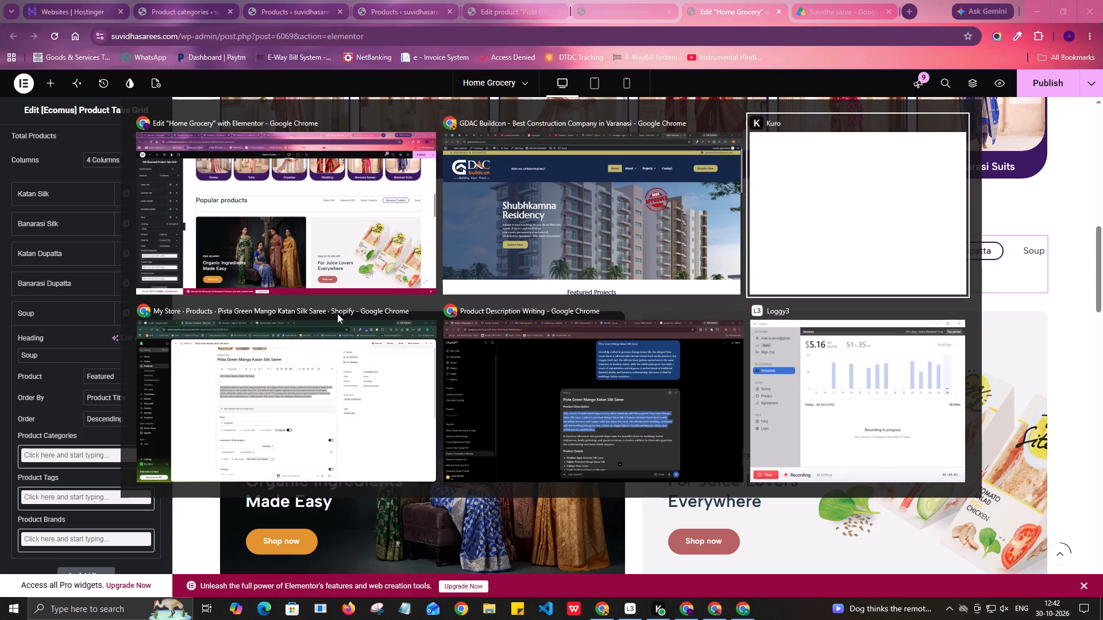
{"action": "key", "text": "alt+Tab"}
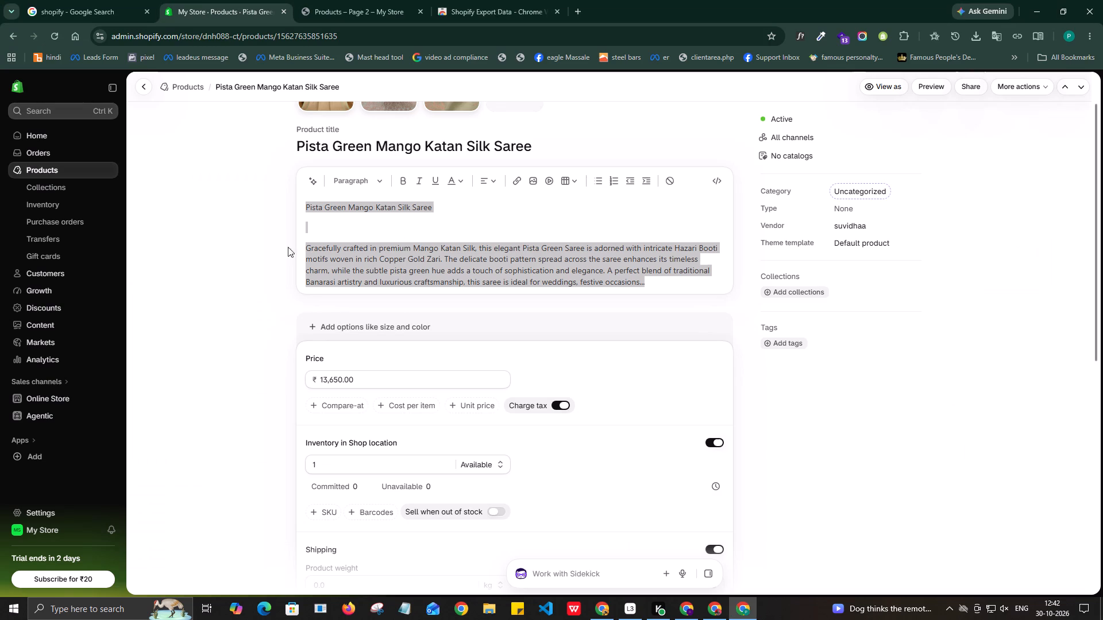
{"action": "left_click", "coordinate": [257, 252]}
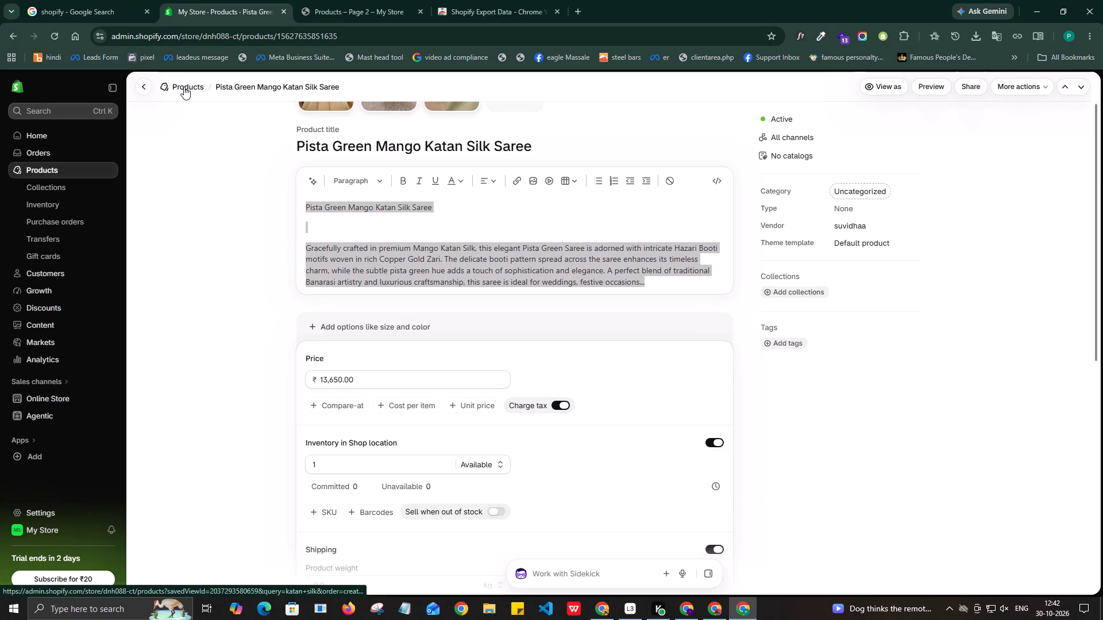
{"action": "left_click", "coordinate": [184, 87]}
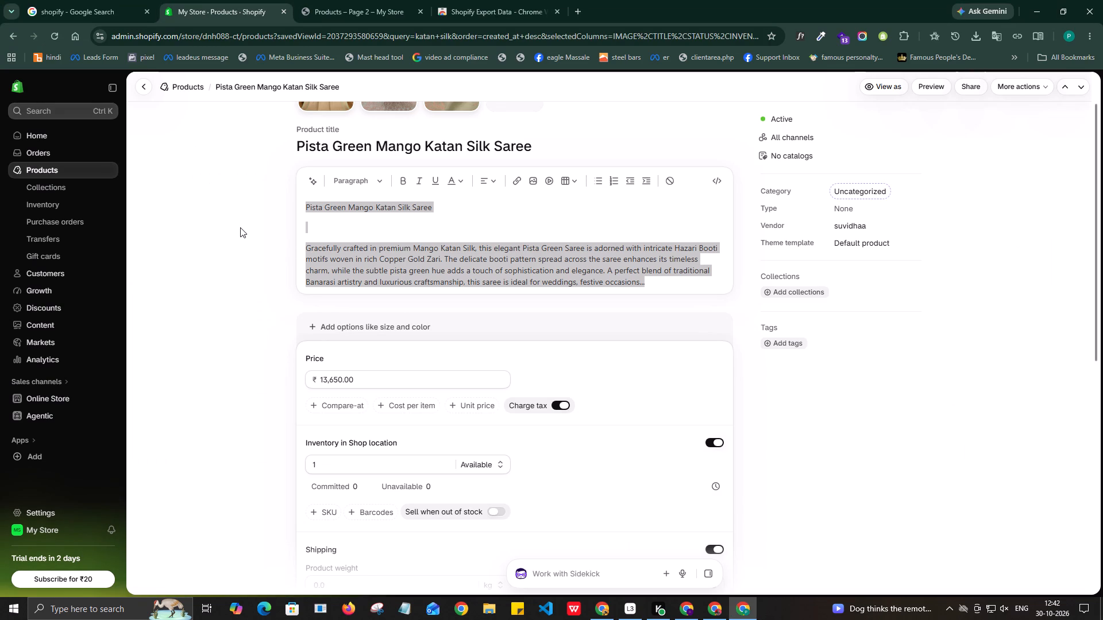
Return to the suvidhasarees.com browser window and look through its open product pages to the Product categories list.
{"action": "left_click", "coordinate": [688, 610]}
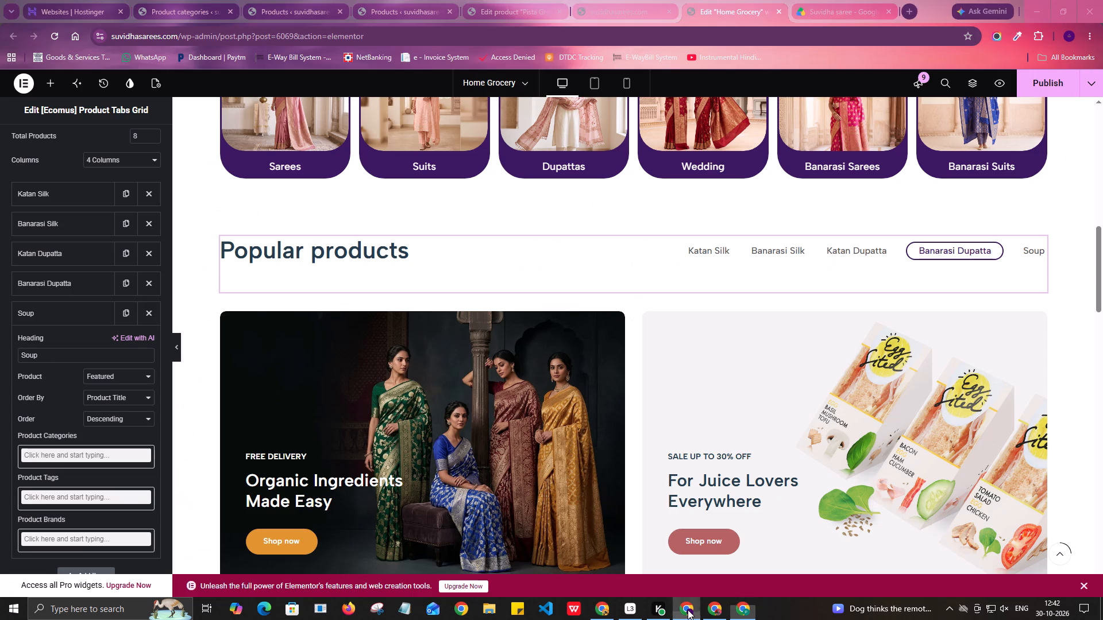
{"action": "left_click", "coordinate": [611, 3]}
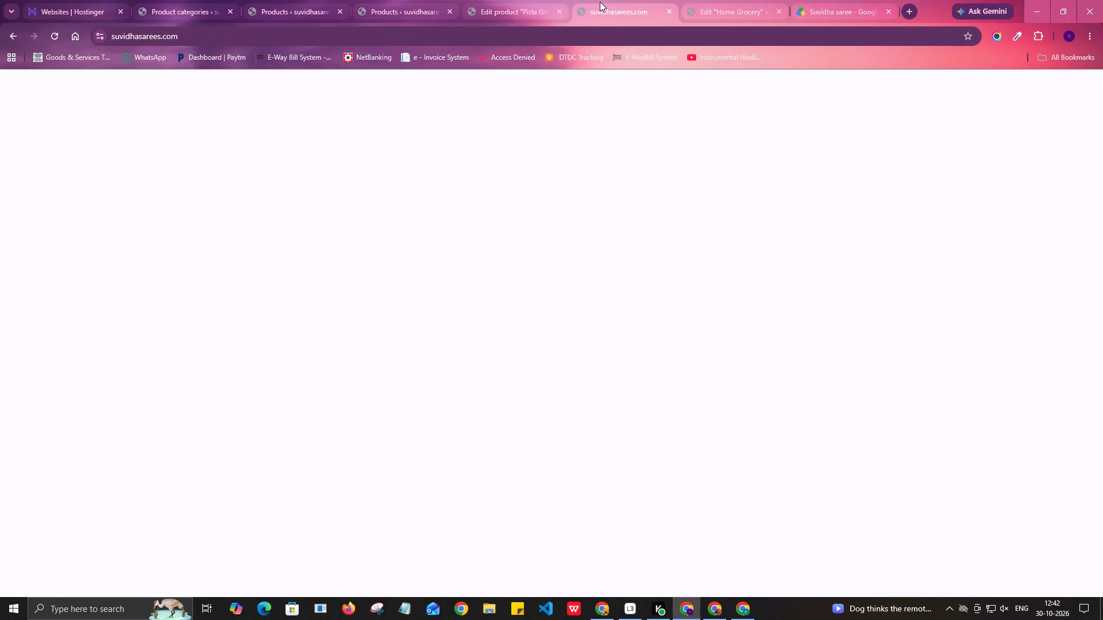
{"action": "left_click", "coordinate": [542, 1]}
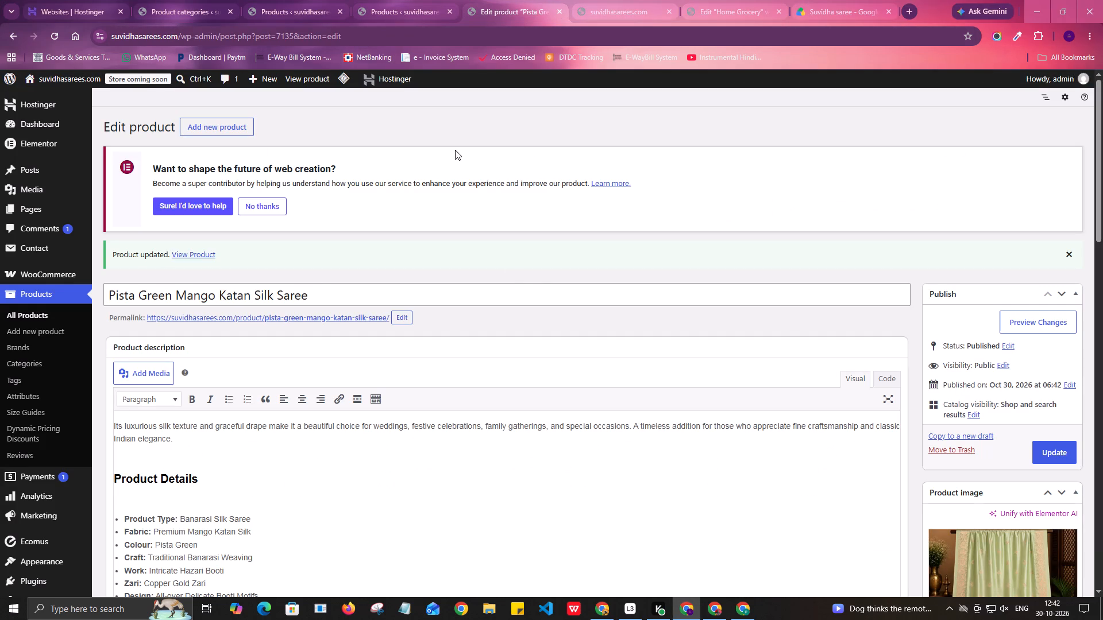
{"action": "left_click", "coordinate": [418, 6]}
{"action": "left_click", "coordinate": [287, 5]}
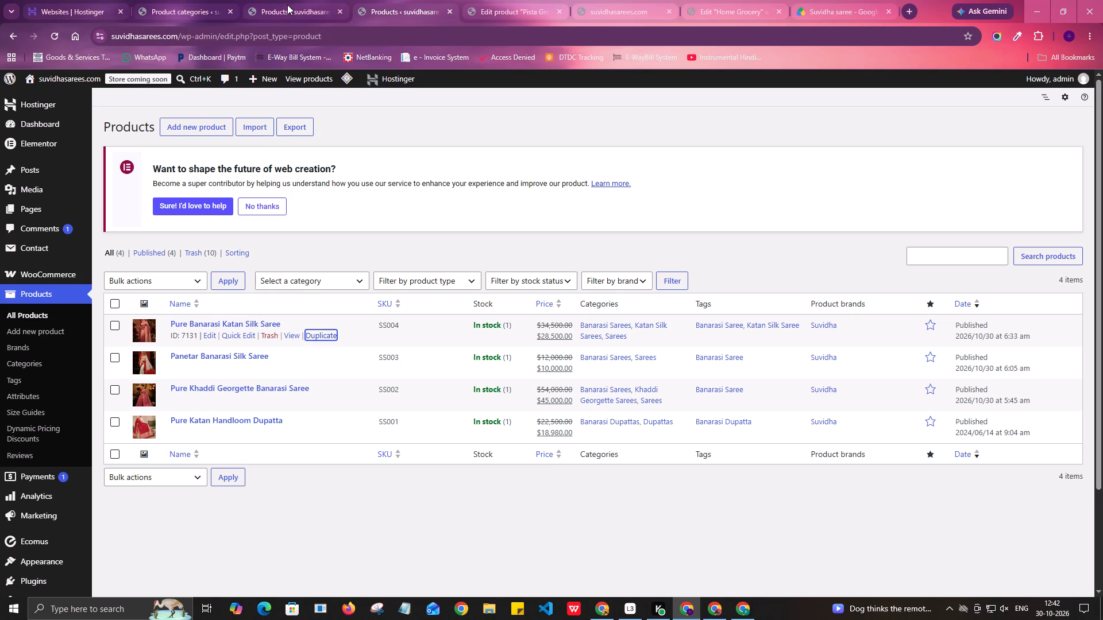
{"action": "left_click", "coordinate": [202, 5]}
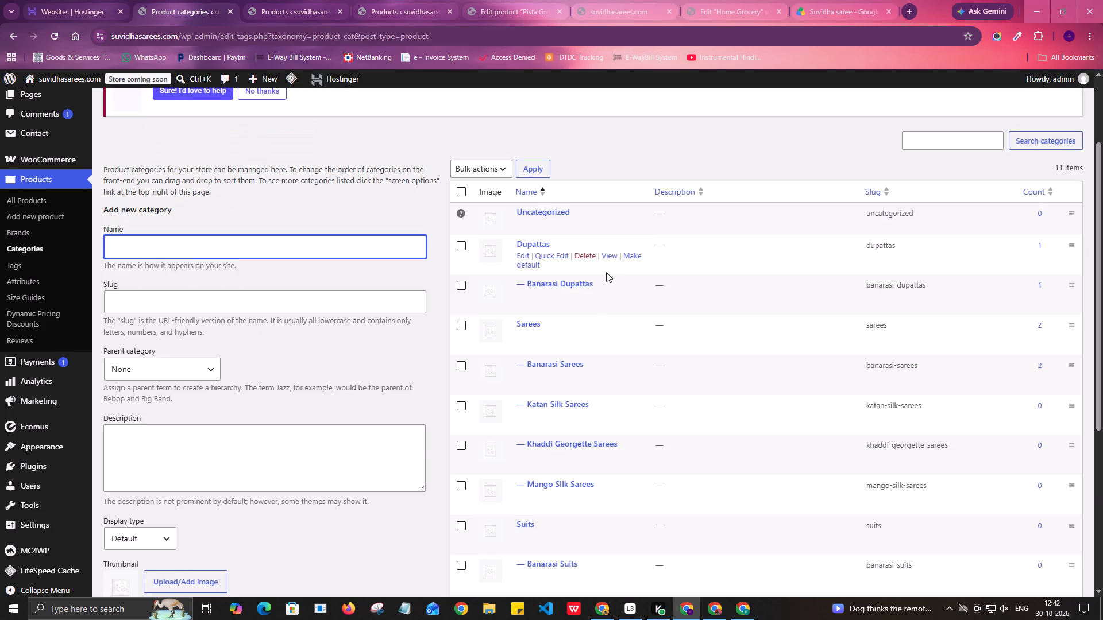
Return to the Home Grocery page editor, rename the Popular products grid's Soup tab as Suits and collapse its settings.
{"action": "scroll", "coordinate": [612, 343], "scroll_direction": "down", "scroll_amount": 2}
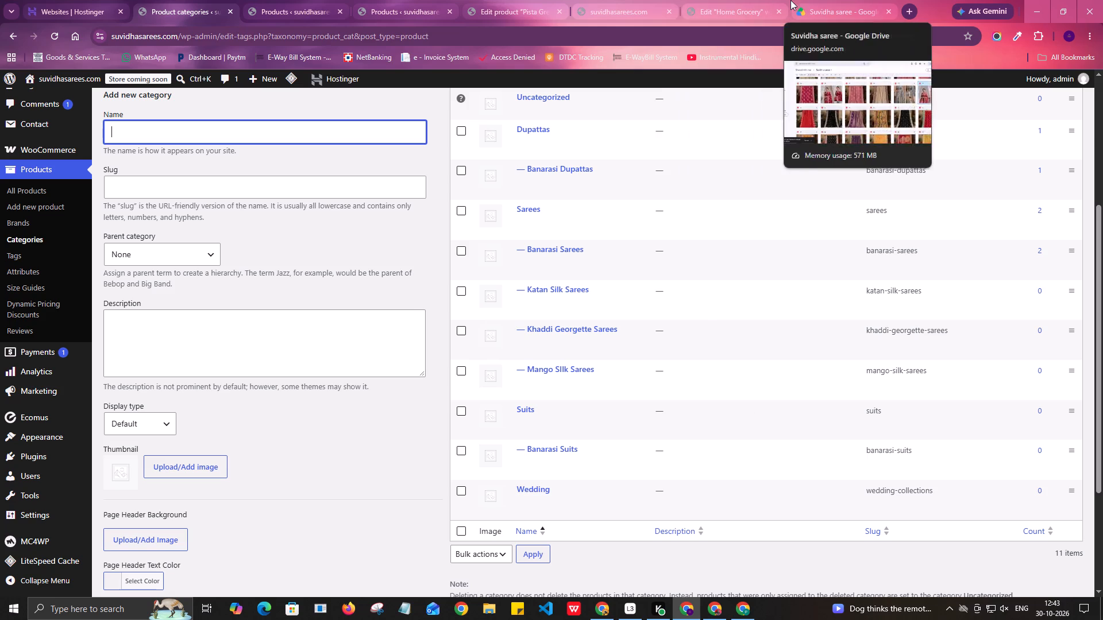
{"action": "left_click", "coordinate": [624, 0]}
{"action": "left_click", "coordinate": [504, 0]}
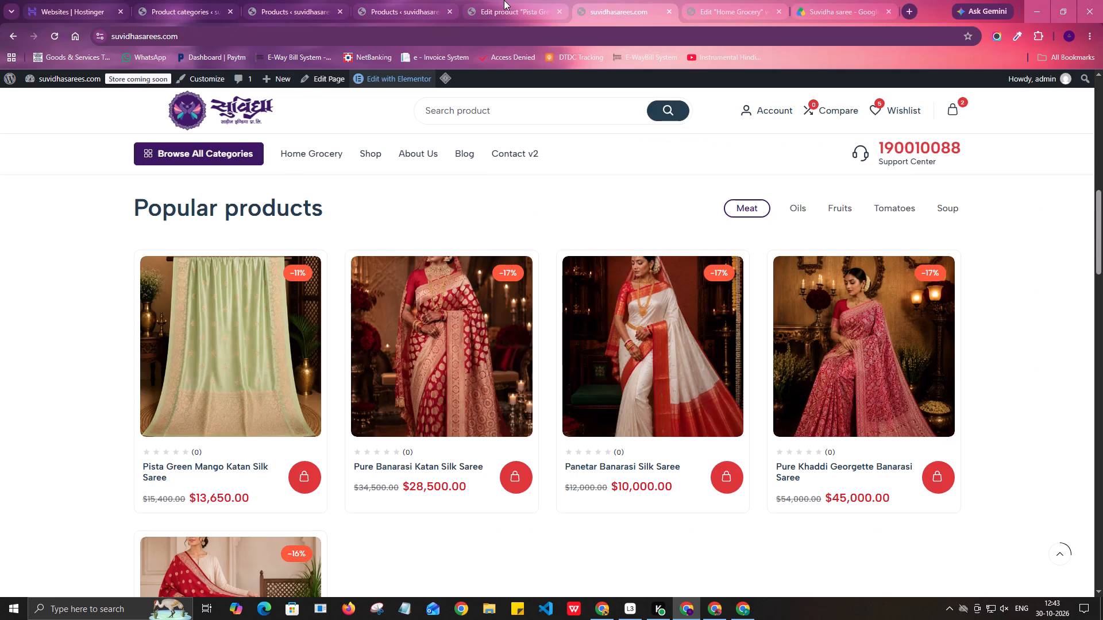
{"action": "left_click", "coordinate": [728, 4]}
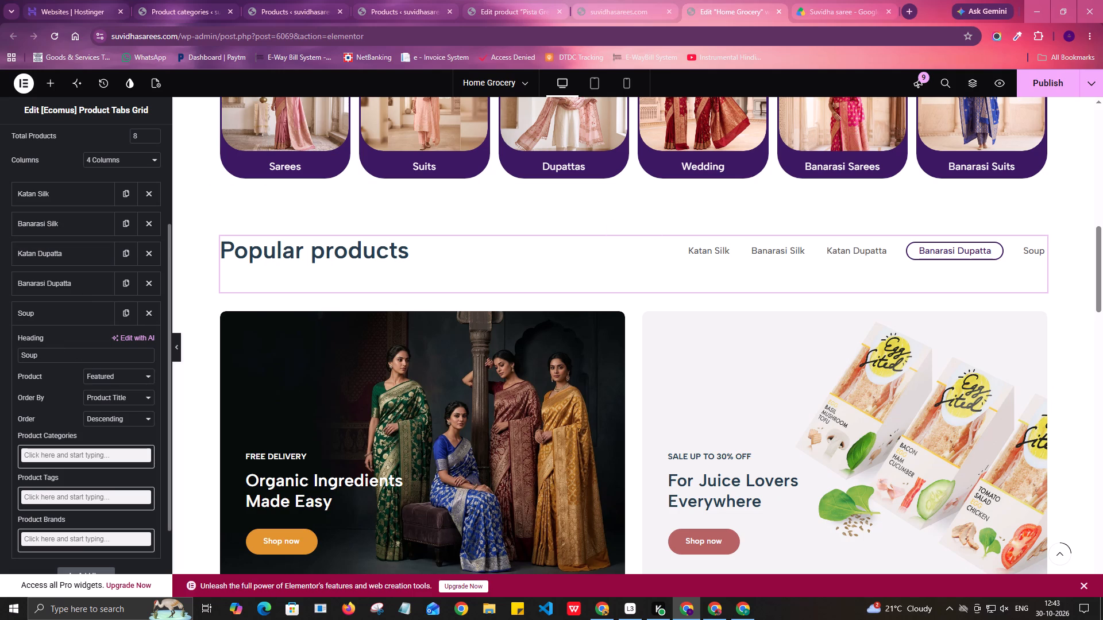
{"action": "left_click", "coordinate": [55, 354]}
{"action": "left_click_drag", "start_coordinate": [55, 354], "coordinate": [0, 355]}
{"action": "type", "text": "Suits"}
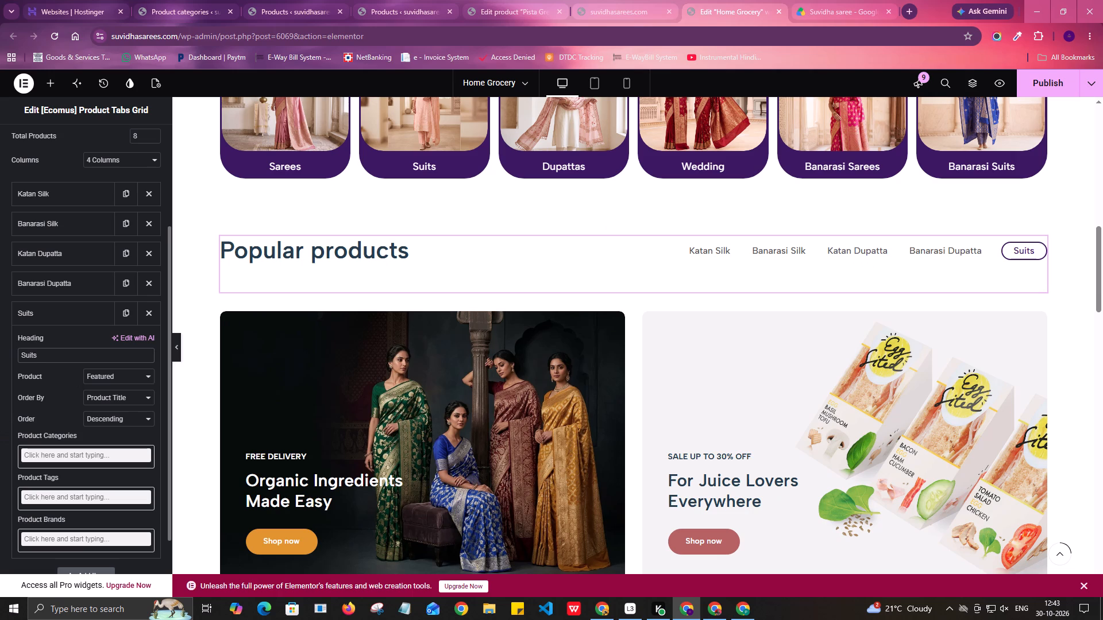
{"action": "left_click", "coordinate": [80, 316]}
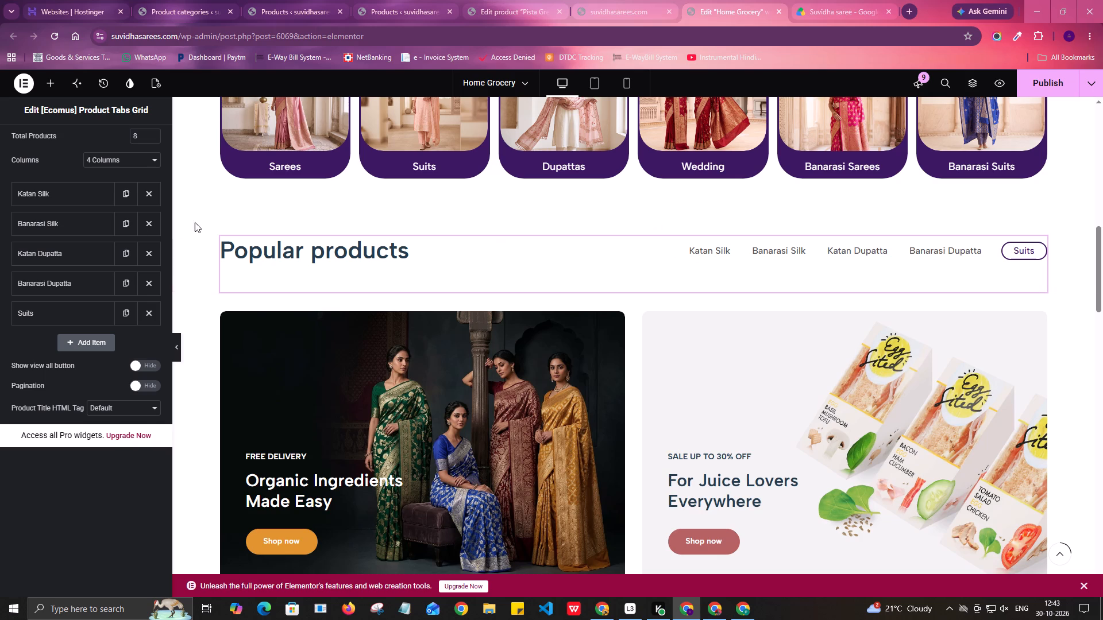
Expand the Katan Silk tab's settings and check its product source and selected products.
{"action": "left_click", "coordinate": [90, 195]}
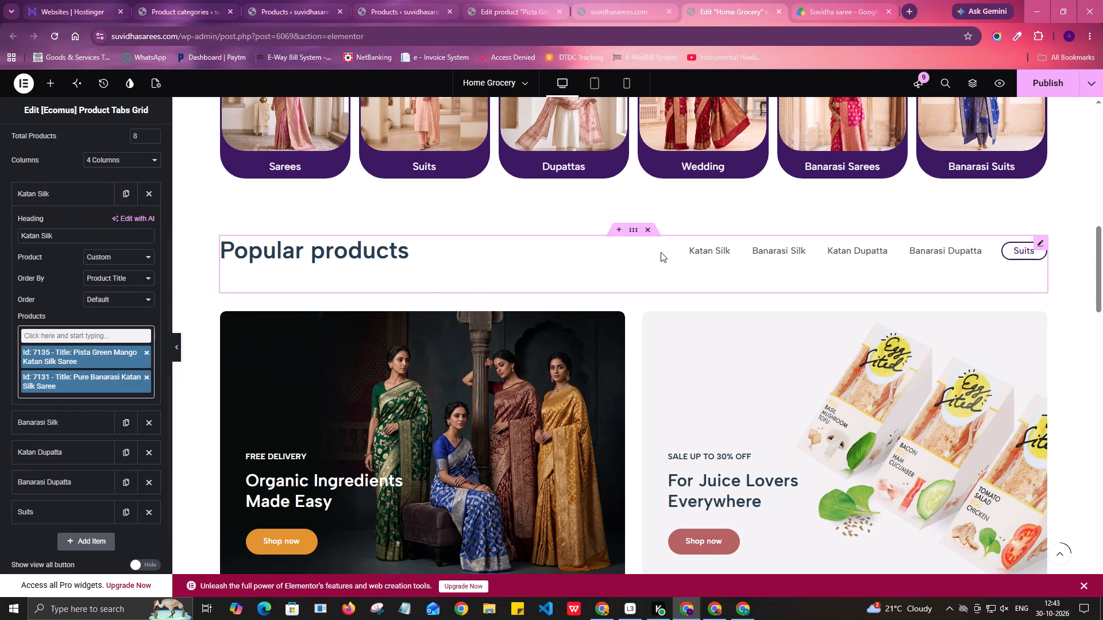
{"action": "left_click", "coordinate": [116, 259]}
{"action": "left_click", "coordinate": [51, 265]}
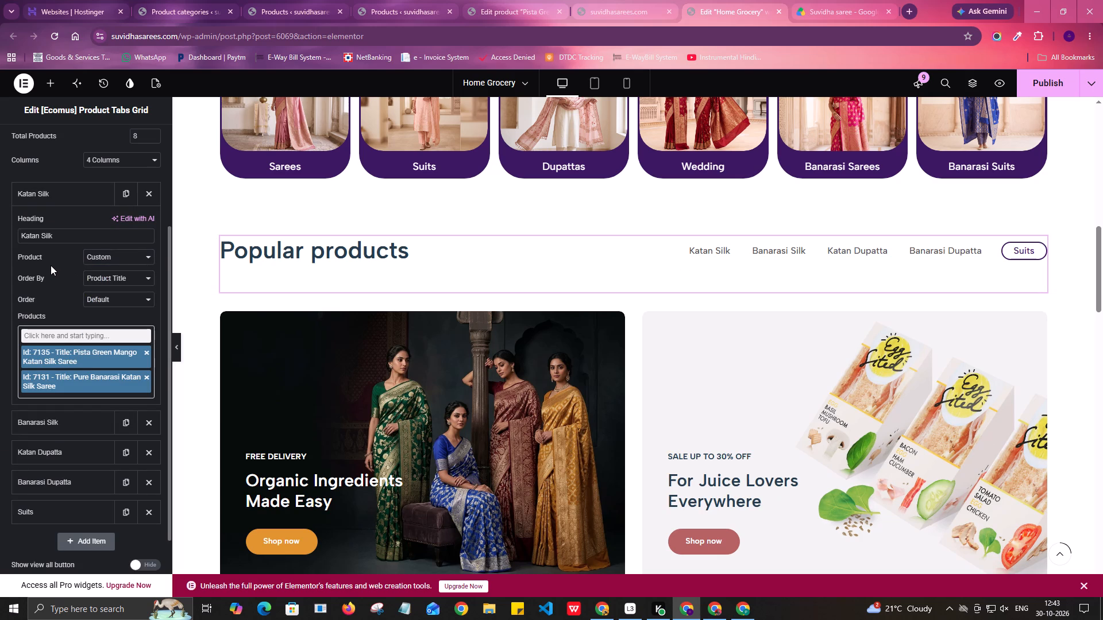
{"action": "left_click", "coordinate": [86, 338]}
{"action": "left_click", "coordinate": [59, 267]}
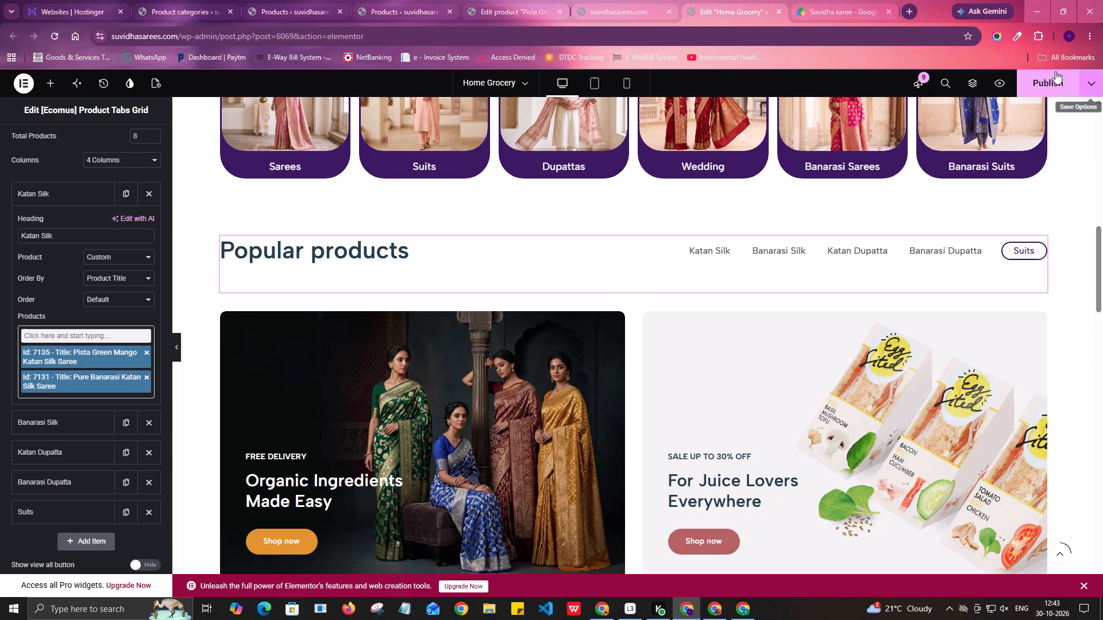
Publish the Home Grocery page and preview the Katan Silk tab's products in the Popular products section.
{"action": "left_click", "coordinate": [1054, 71]}
{"action": "left_click", "coordinate": [699, 251]}
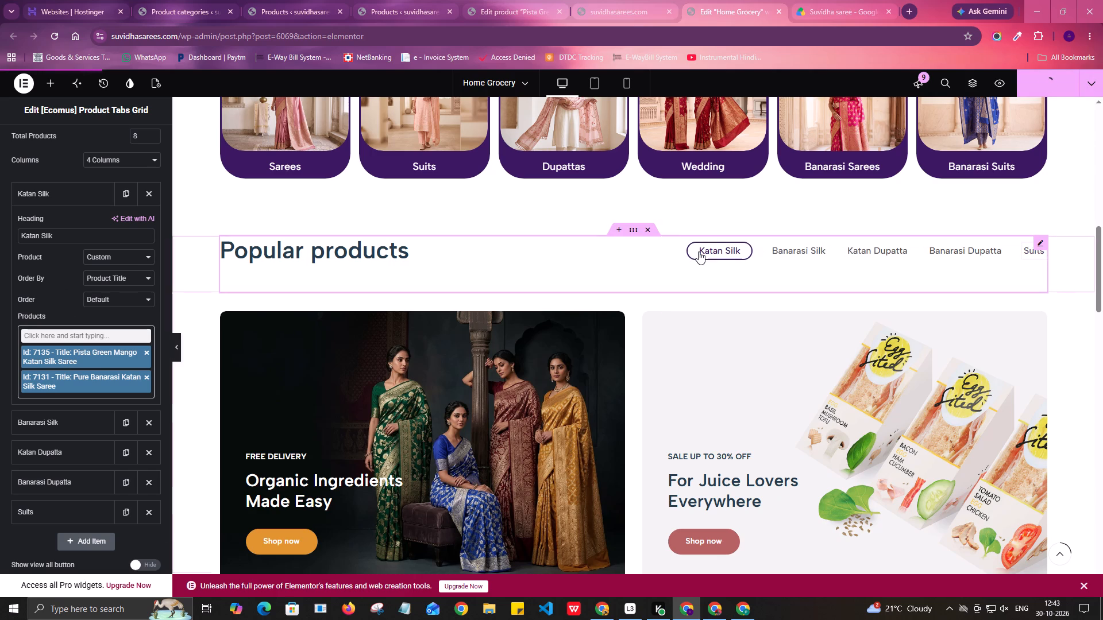
{"action": "scroll", "coordinate": [596, 327], "scroll_direction": "down", "scroll_amount": 1}
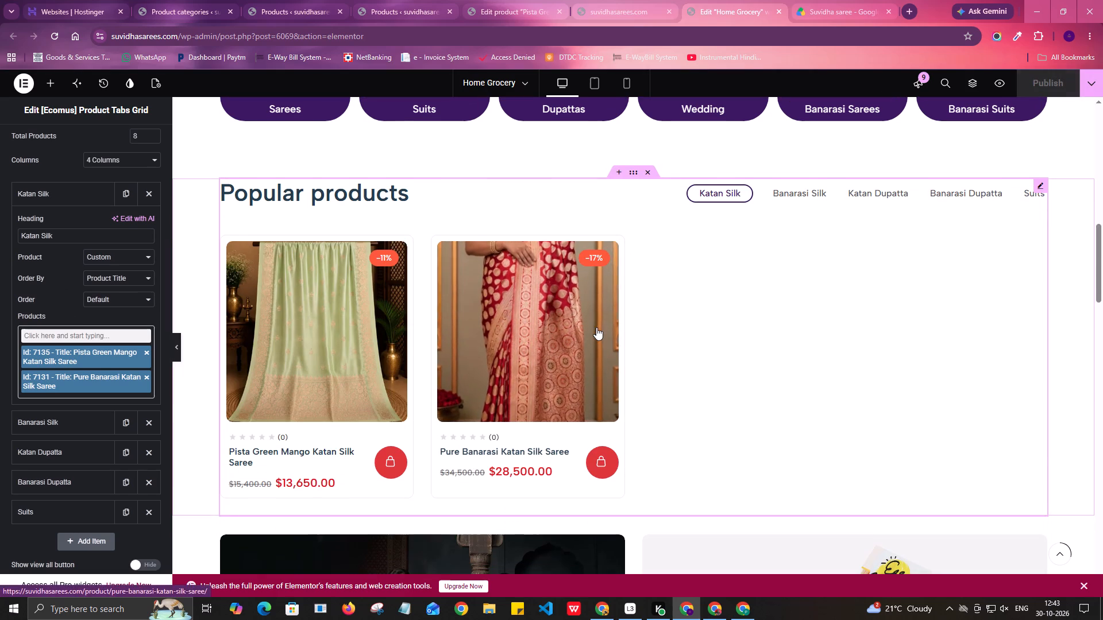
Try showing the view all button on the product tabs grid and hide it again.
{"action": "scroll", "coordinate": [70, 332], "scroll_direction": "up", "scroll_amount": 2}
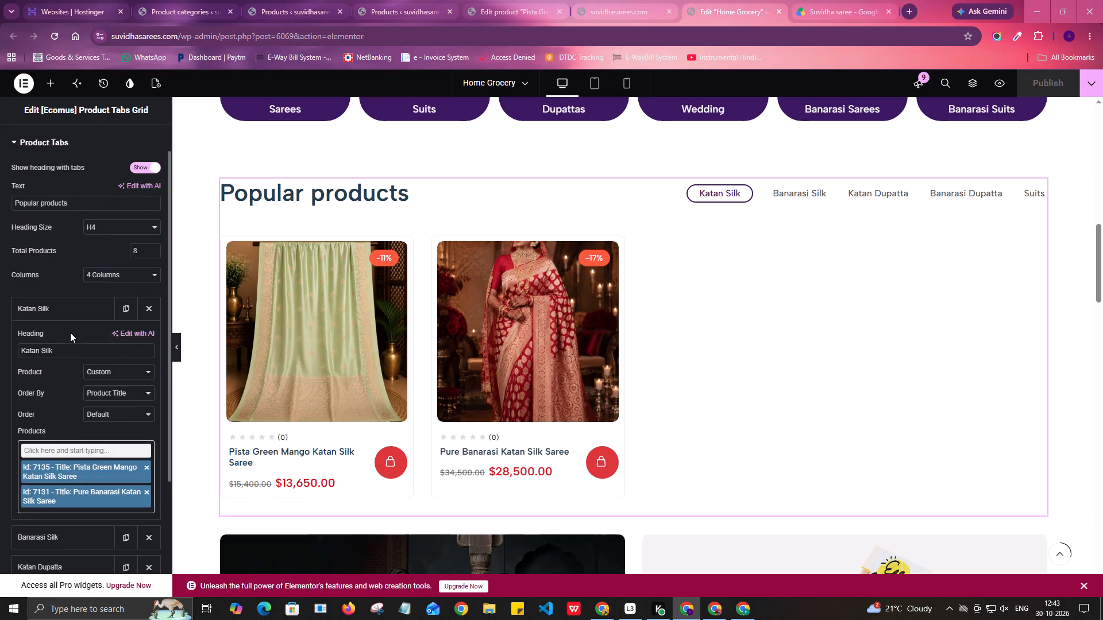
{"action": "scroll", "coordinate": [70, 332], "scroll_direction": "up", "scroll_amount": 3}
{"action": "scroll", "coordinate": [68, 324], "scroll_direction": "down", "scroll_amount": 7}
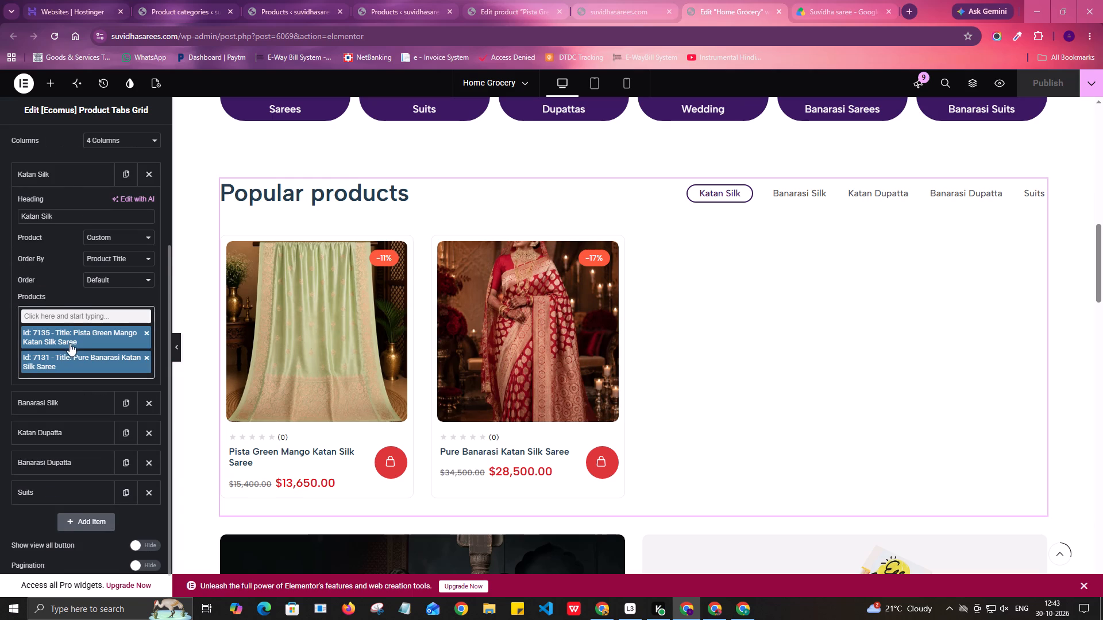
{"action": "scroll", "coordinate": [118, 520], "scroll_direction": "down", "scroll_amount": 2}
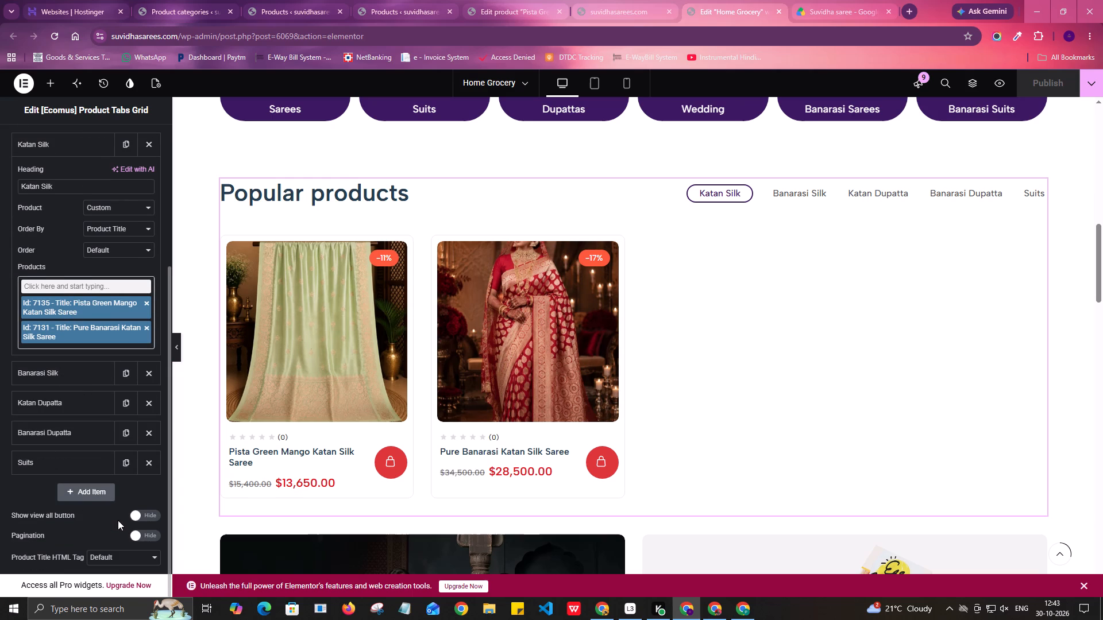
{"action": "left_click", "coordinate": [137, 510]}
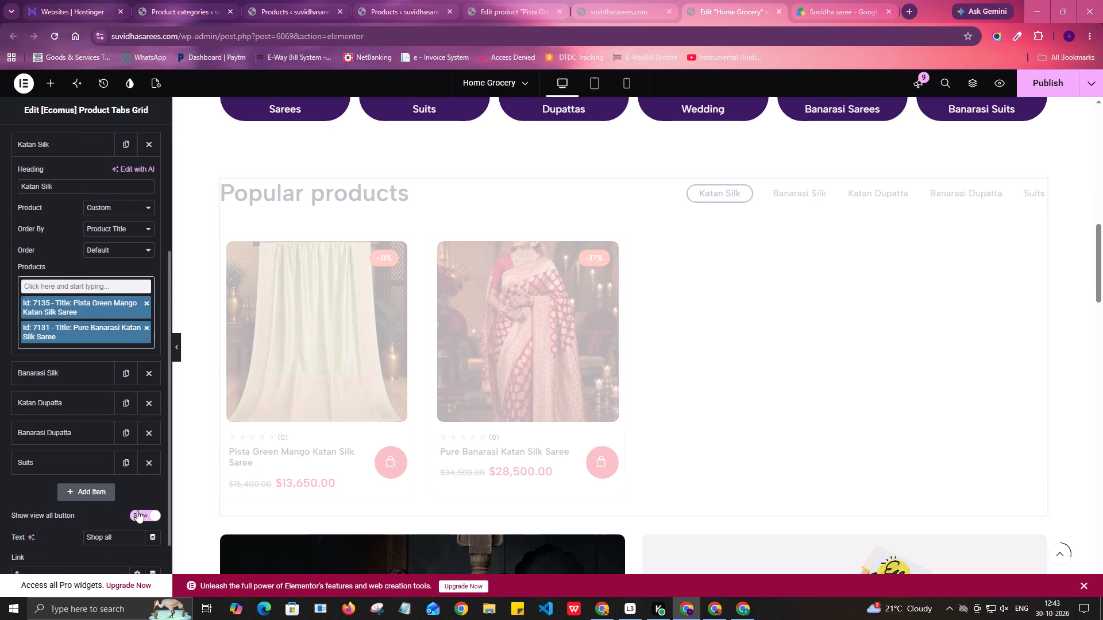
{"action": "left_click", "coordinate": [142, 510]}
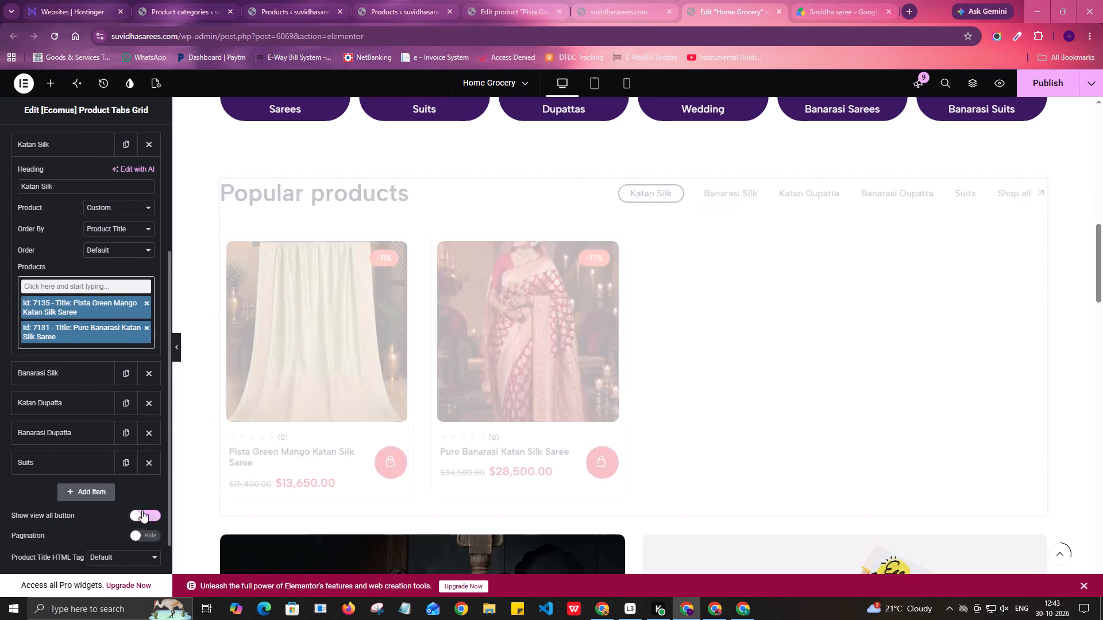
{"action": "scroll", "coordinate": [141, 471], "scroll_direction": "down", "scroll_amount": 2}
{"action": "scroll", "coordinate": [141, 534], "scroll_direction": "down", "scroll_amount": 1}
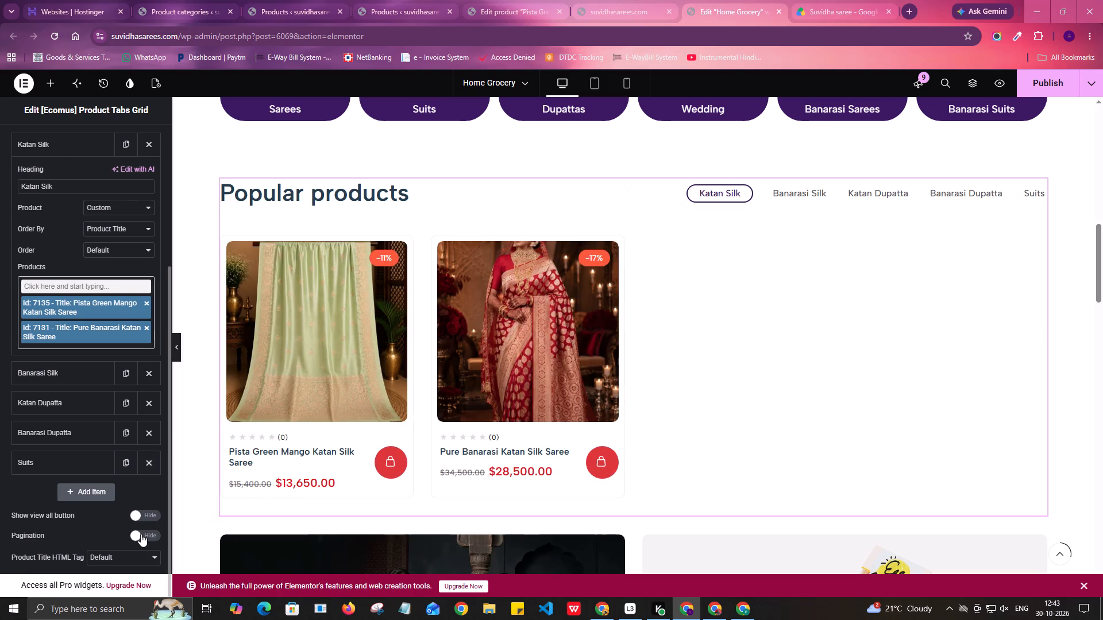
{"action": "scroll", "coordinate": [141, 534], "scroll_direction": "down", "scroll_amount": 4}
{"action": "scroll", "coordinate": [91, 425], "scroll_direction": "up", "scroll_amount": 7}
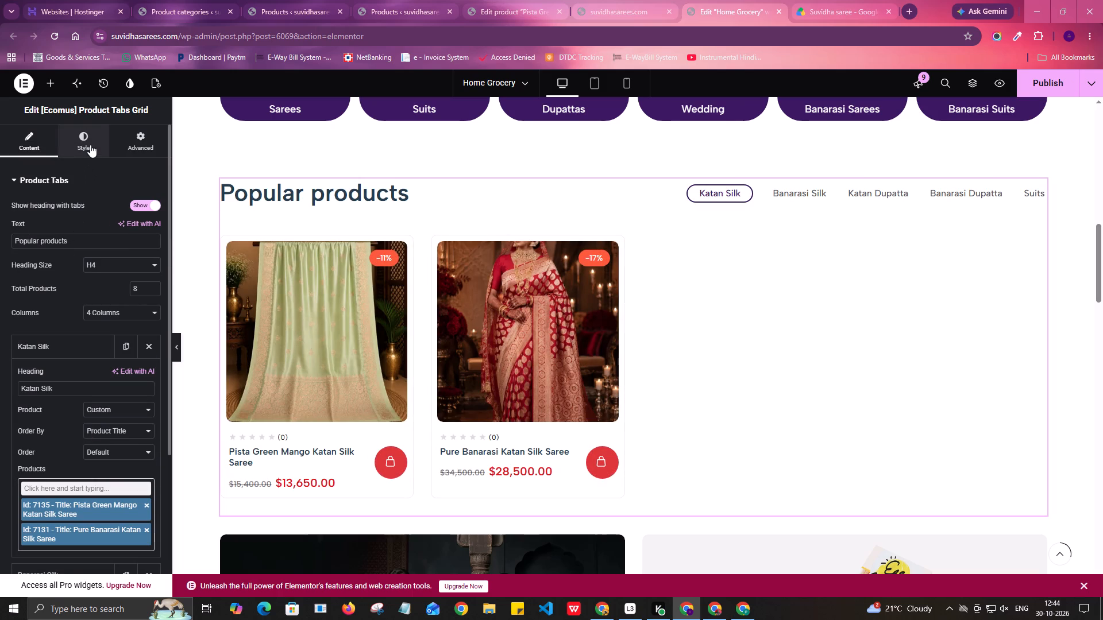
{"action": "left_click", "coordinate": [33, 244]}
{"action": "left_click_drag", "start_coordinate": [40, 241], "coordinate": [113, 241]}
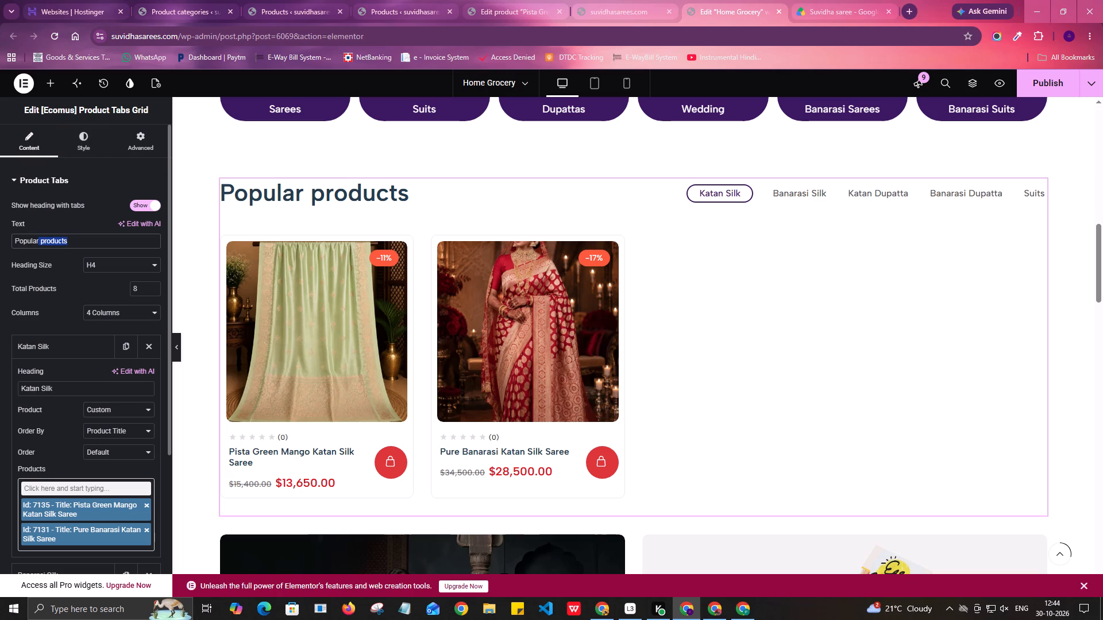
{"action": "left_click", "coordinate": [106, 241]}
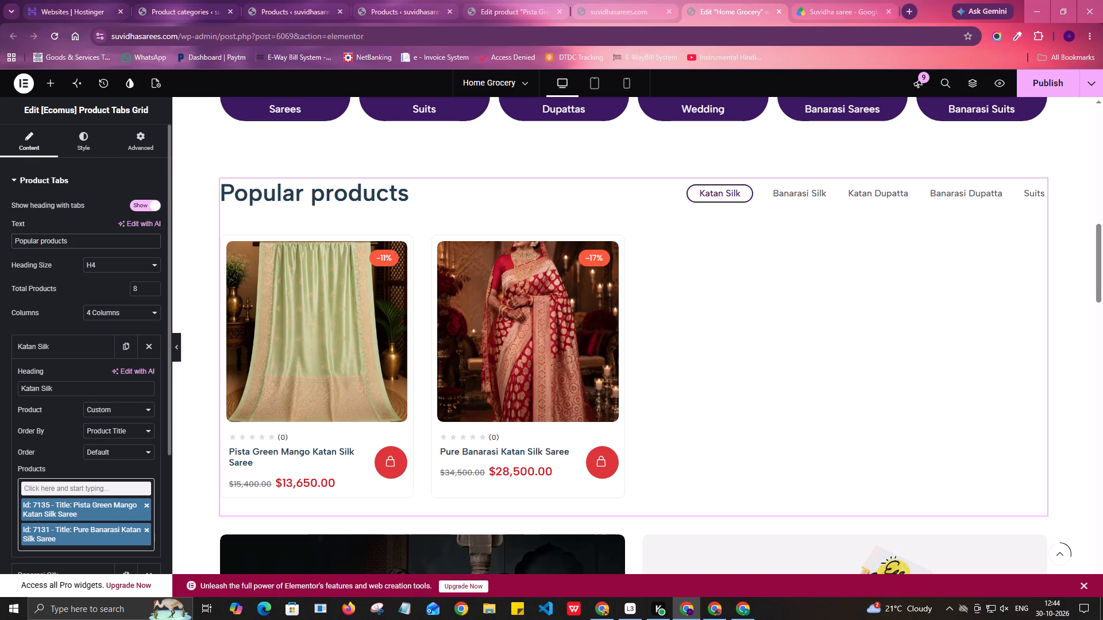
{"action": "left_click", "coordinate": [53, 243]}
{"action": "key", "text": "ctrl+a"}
Show the border around the products in the Popular products grid's style settings.
{"action": "left_click", "coordinate": [82, 137]}
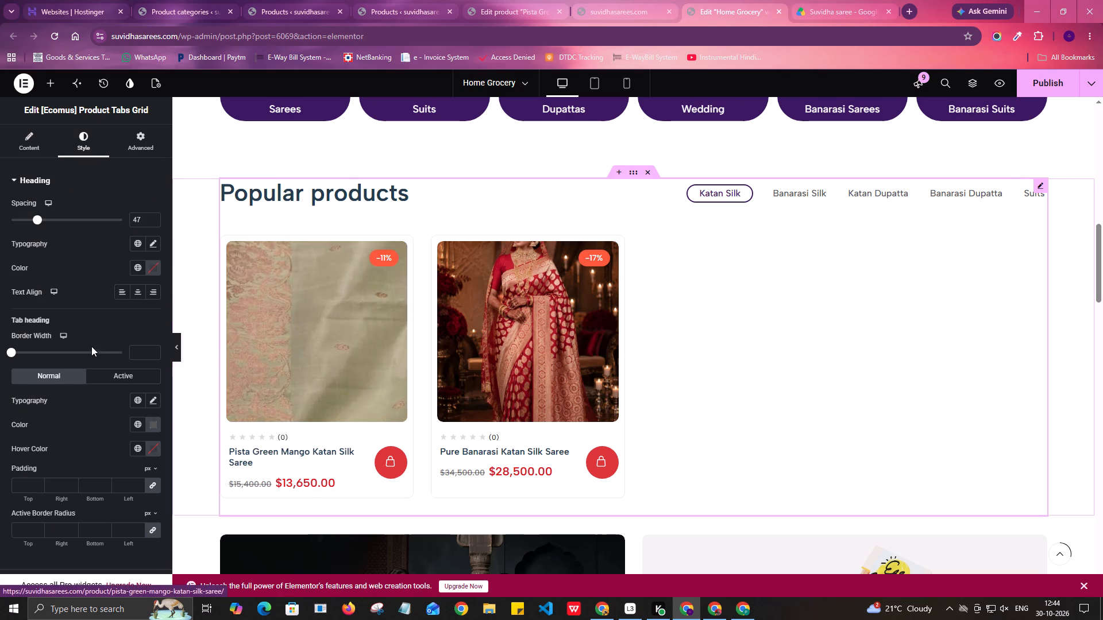
{"action": "scroll", "coordinate": [545, 395], "scroll_direction": "up", "scroll_amount": 5}
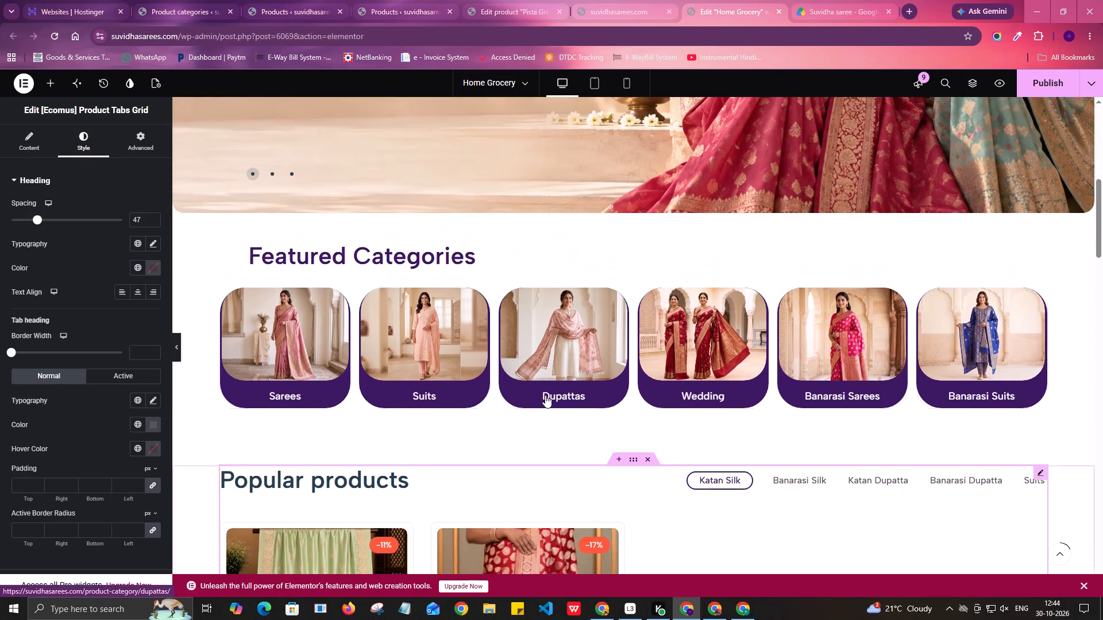
{"action": "scroll", "coordinate": [545, 395], "scroll_direction": "down", "scroll_amount": 6}
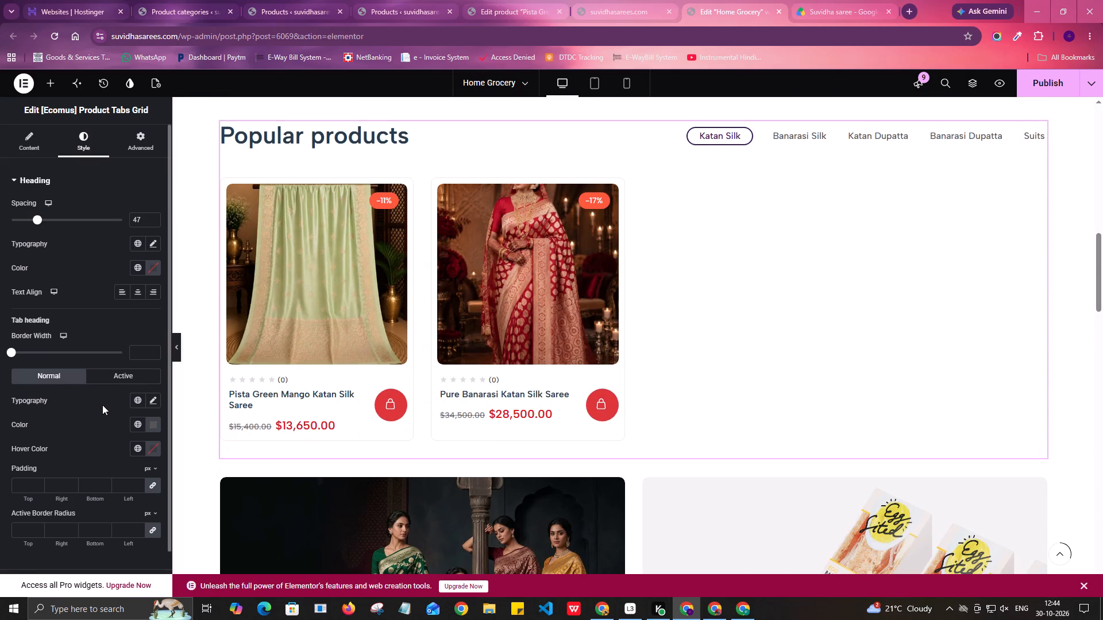
{"action": "scroll", "coordinate": [102, 405], "scroll_direction": "down", "scroll_amount": 2}
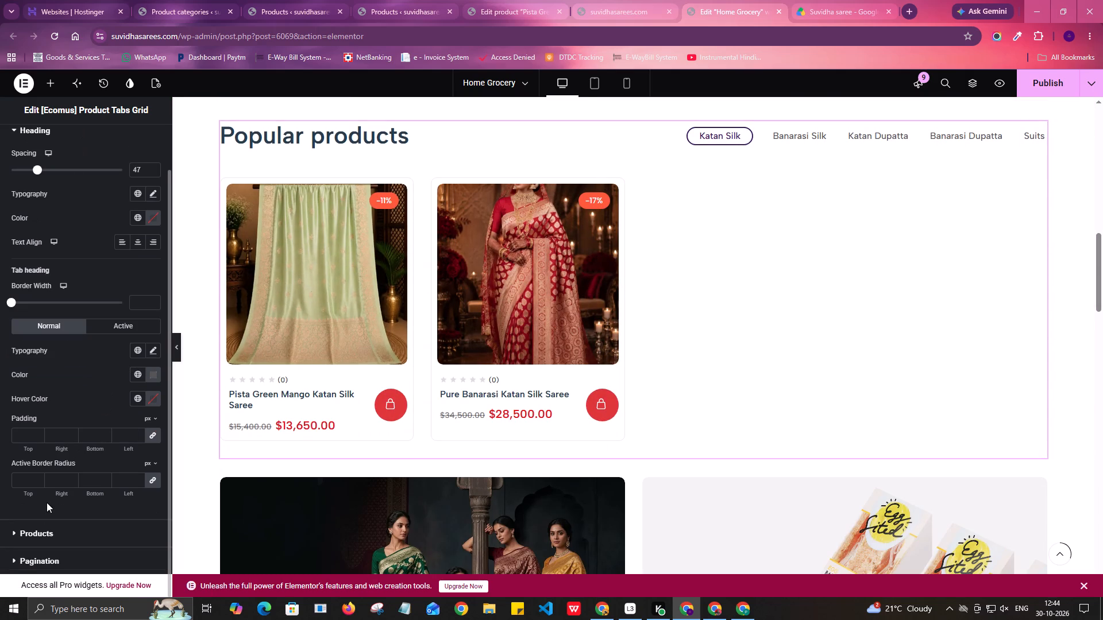
{"action": "left_click", "coordinate": [38, 529]}
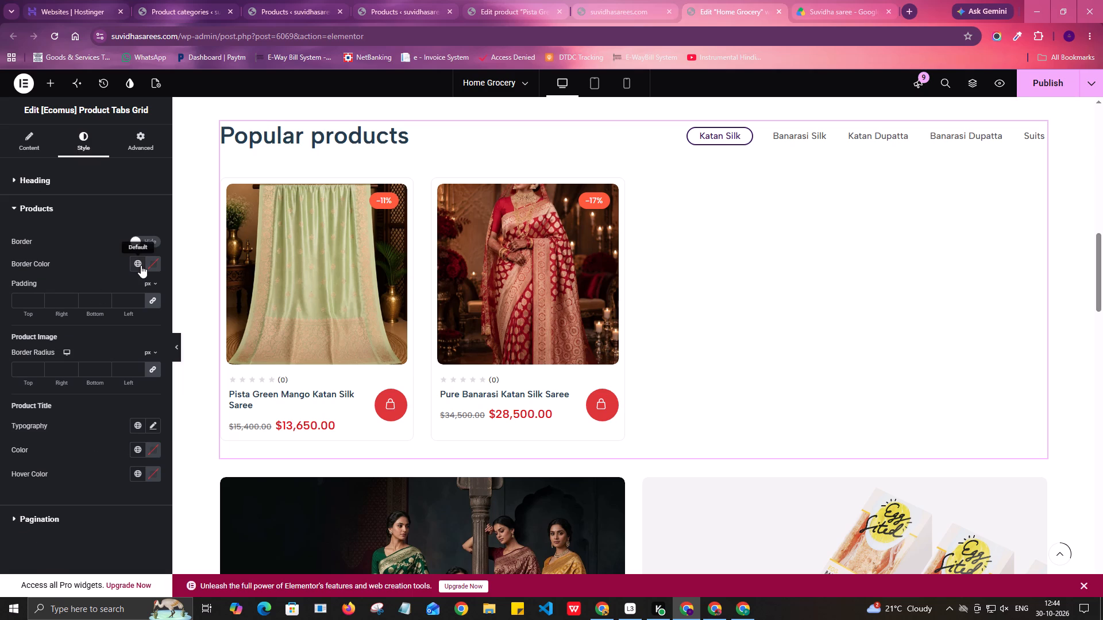
{"action": "left_click", "coordinate": [151, 243]}
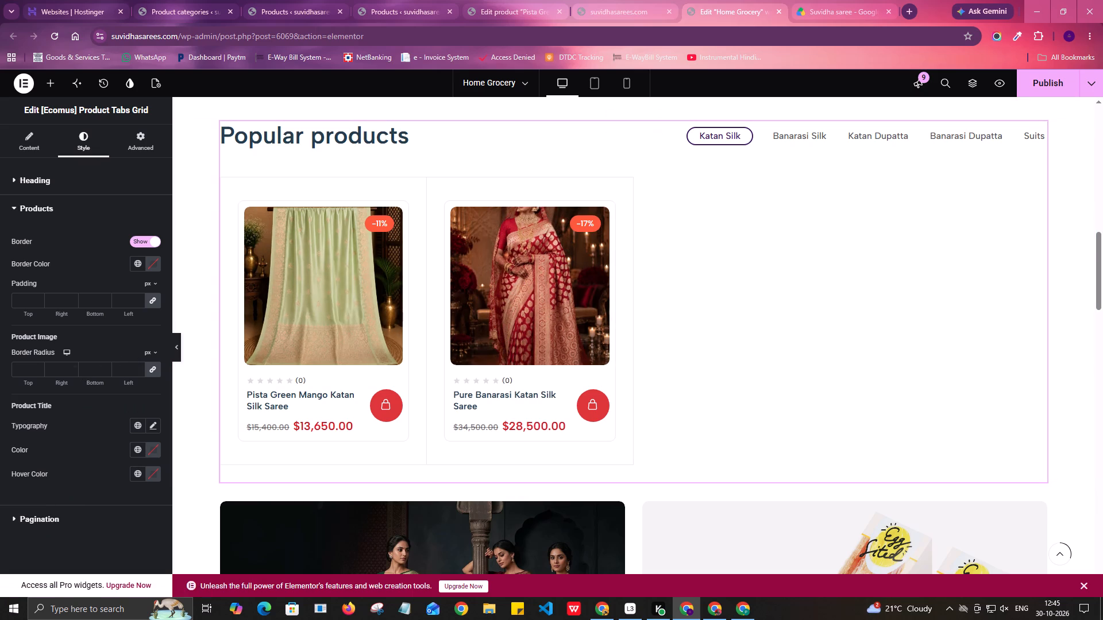
Look through the grid's Pagination style options and its Product Tabs content settings.
{"action": "scroll", "coordinate": [43, 405], "scroll_direction": "down", "scroll_amount": 4}
{"action": "left_click", "coordinate": [41, 515]}
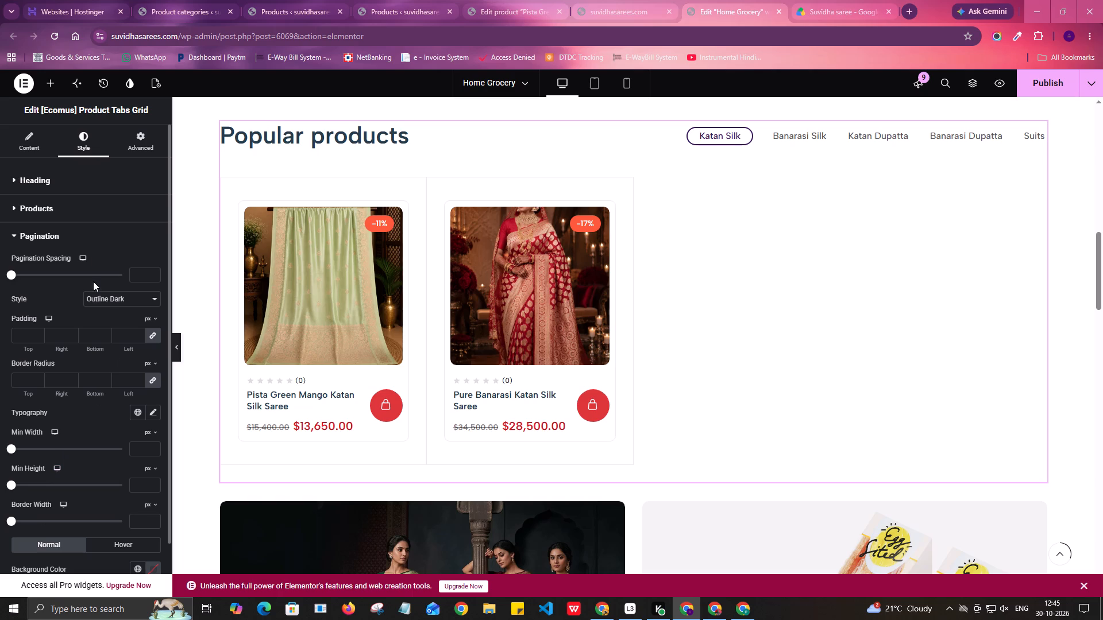
{"action": "left_click", "coordinate": [49, 234]}
{"action": "left_click", "coordinate": [22, 141]}
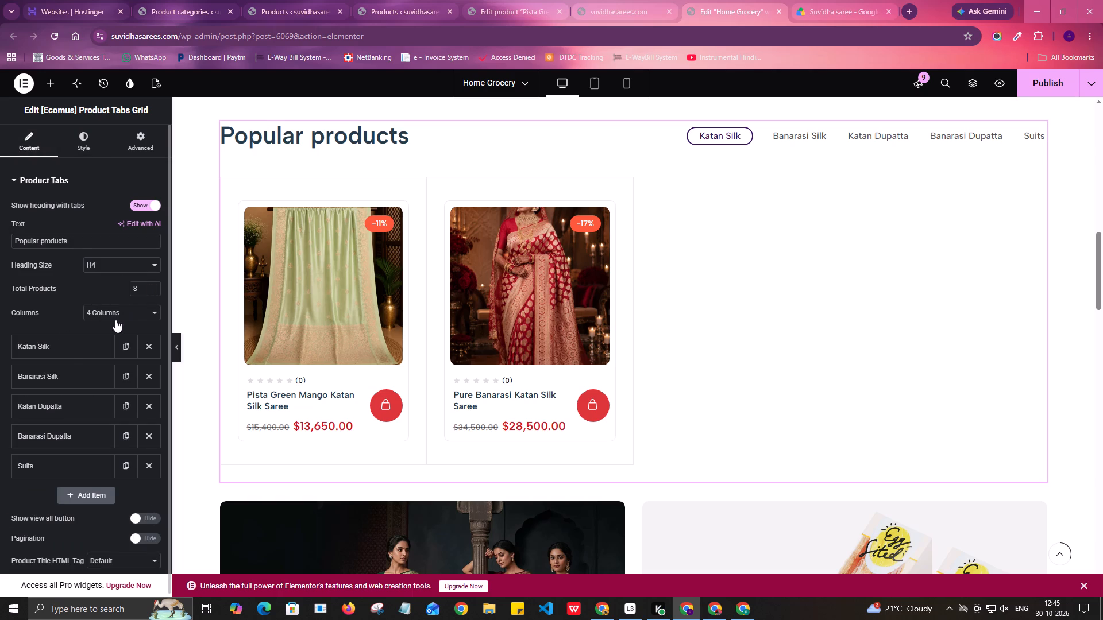
{"action": "scroll", "coordinate": [70, 346], "scroll_direction": "down", "scroll_amount": 4}
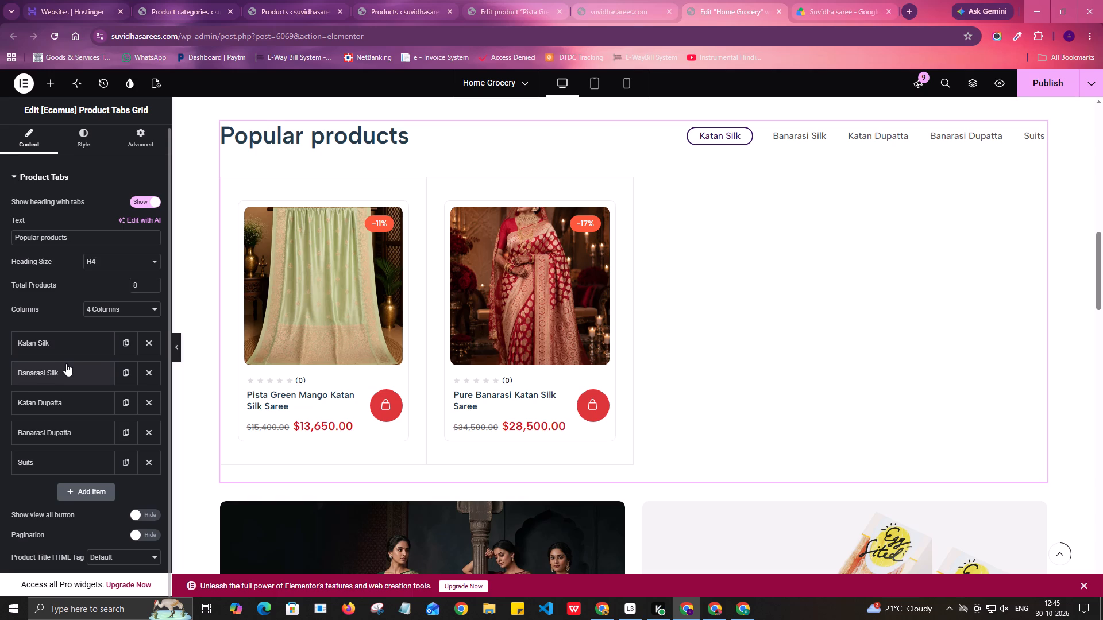
{"action": "scroll", "coordinate": [81, 358], "scroll_direction": "up", "scroll_amount": 4}
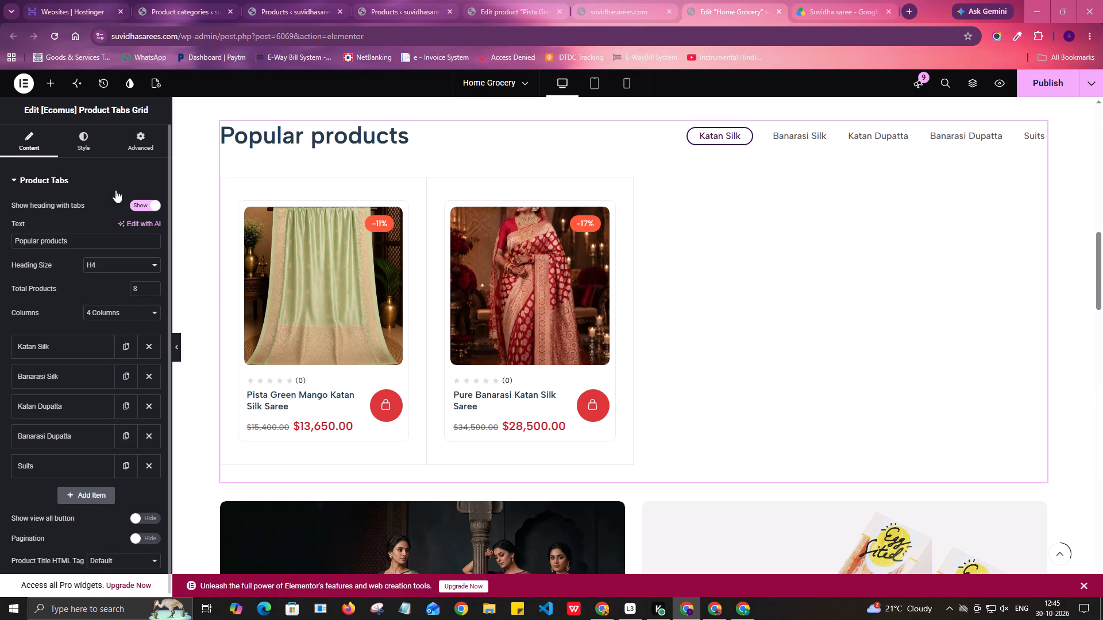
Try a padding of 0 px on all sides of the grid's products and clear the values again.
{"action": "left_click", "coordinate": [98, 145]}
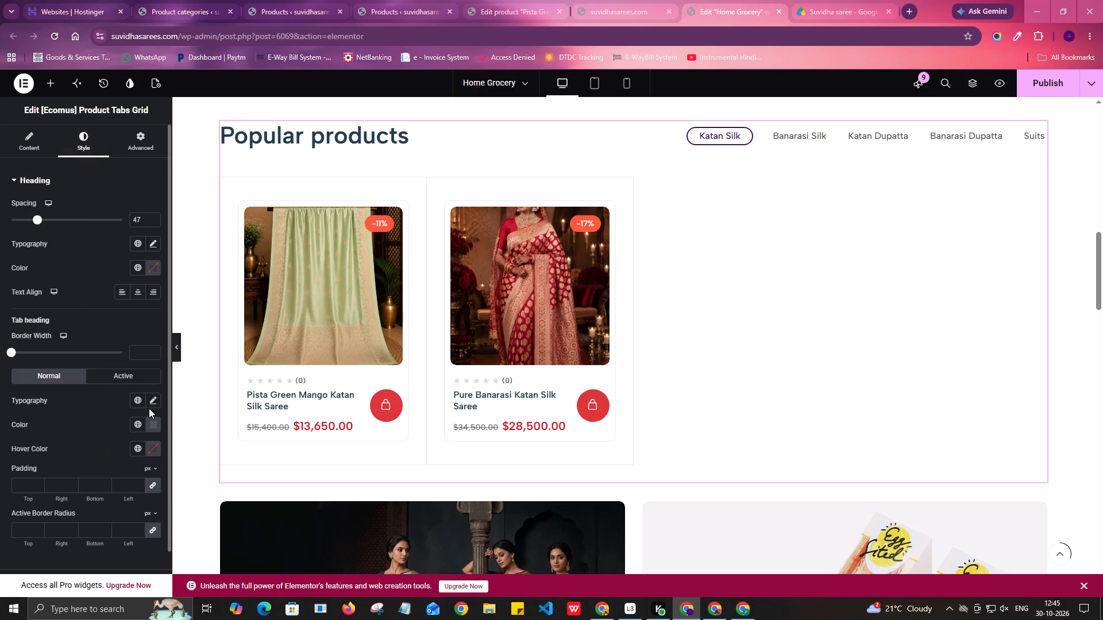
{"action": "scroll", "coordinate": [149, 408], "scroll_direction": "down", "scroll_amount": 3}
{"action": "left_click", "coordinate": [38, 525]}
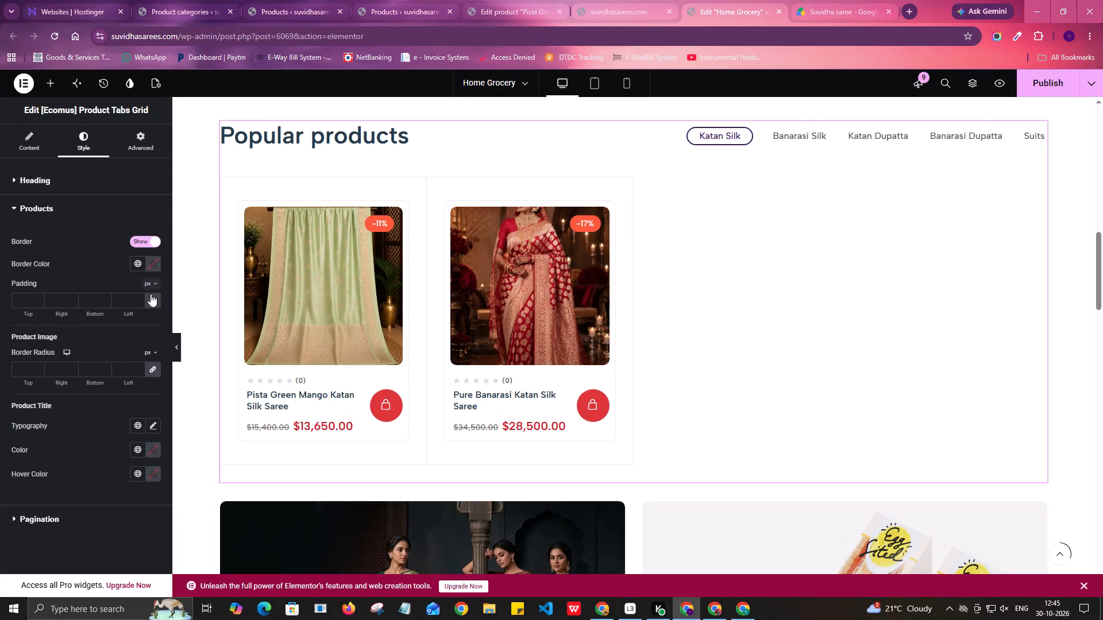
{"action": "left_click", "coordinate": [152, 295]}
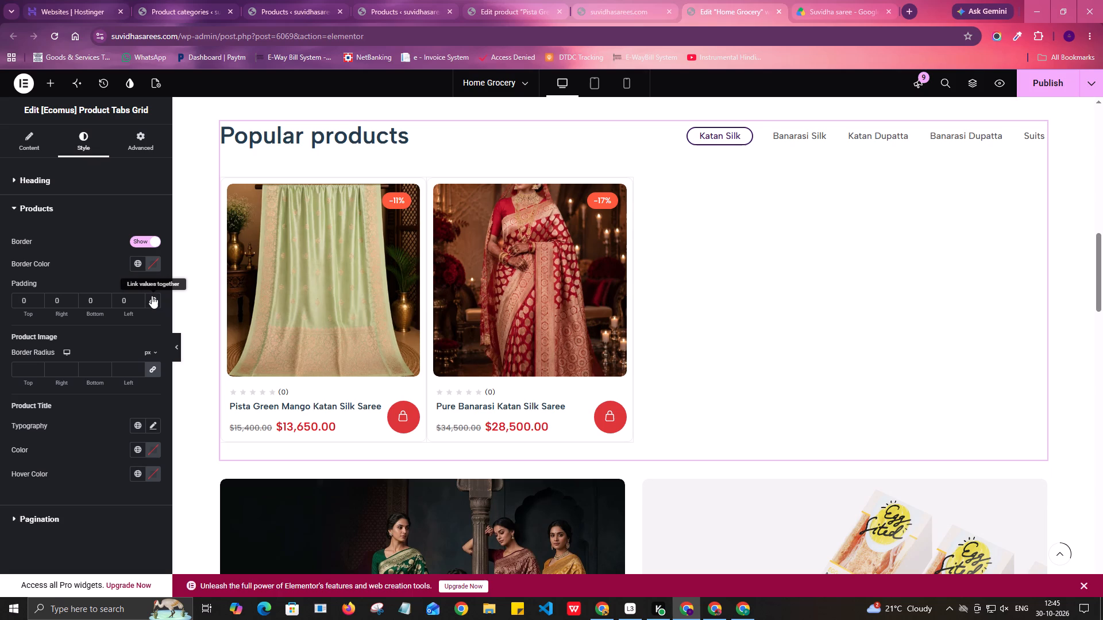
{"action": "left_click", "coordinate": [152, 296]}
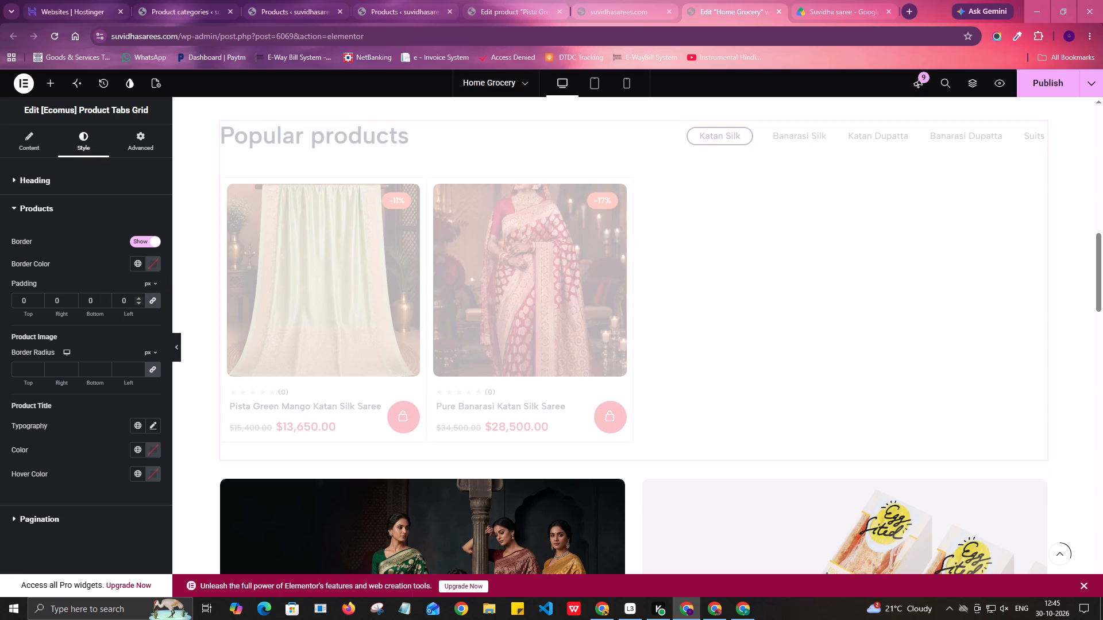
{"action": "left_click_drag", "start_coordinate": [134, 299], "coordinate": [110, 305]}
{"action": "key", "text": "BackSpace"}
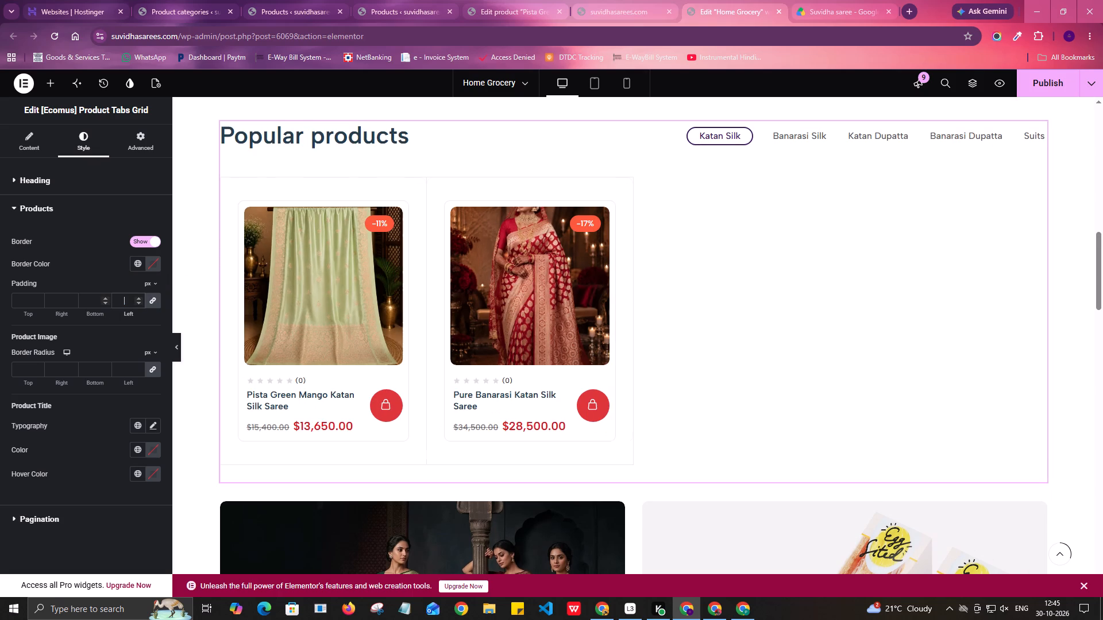
Hide the border around the products in the Popular products grid.
{"action": "left_click", "coordinate": [146, 243]}
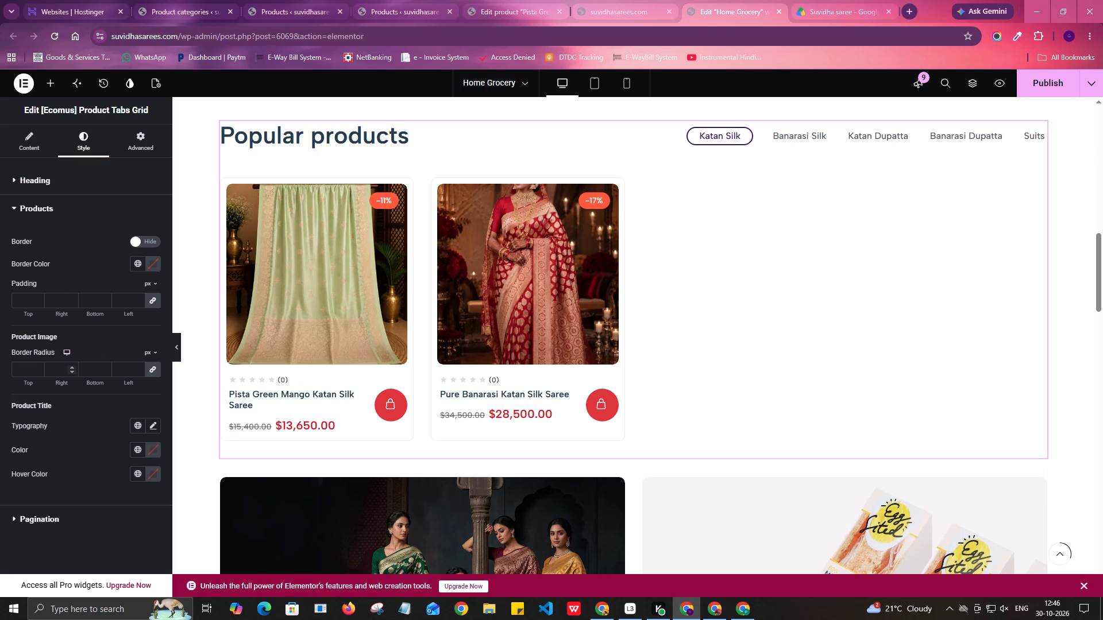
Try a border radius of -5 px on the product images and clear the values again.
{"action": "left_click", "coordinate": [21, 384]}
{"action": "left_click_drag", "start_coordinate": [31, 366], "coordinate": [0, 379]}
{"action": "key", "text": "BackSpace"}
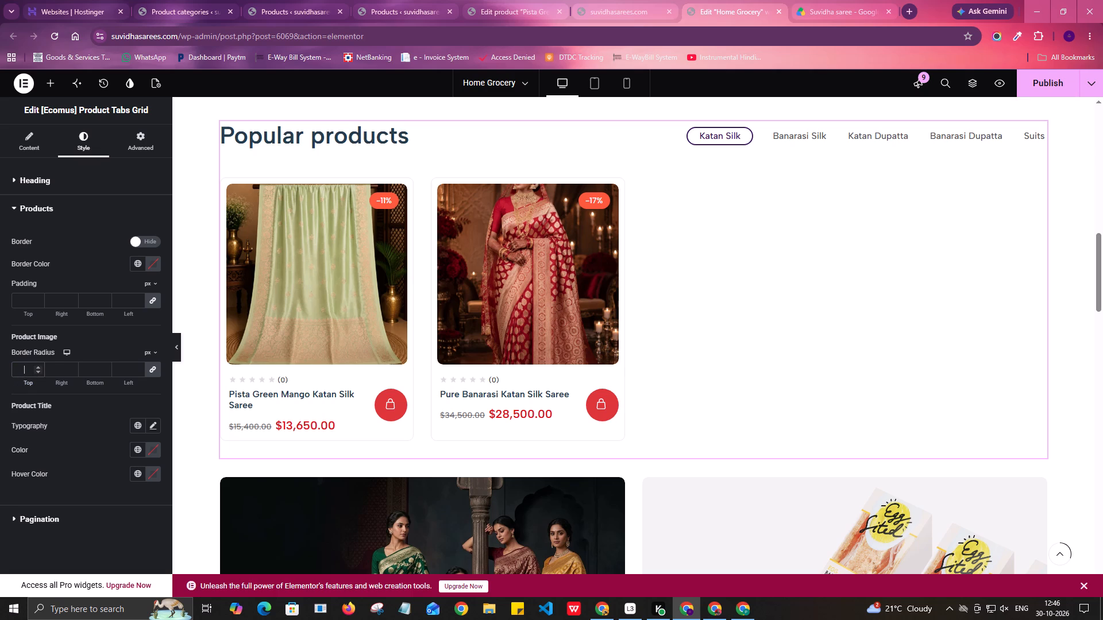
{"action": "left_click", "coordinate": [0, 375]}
Look through the grid's Heading, Tab heading and Products style settings.
{"action": "scroll", "coordinate": [84, 472], "scroll_direction": "up", "scroll_amount": 5}
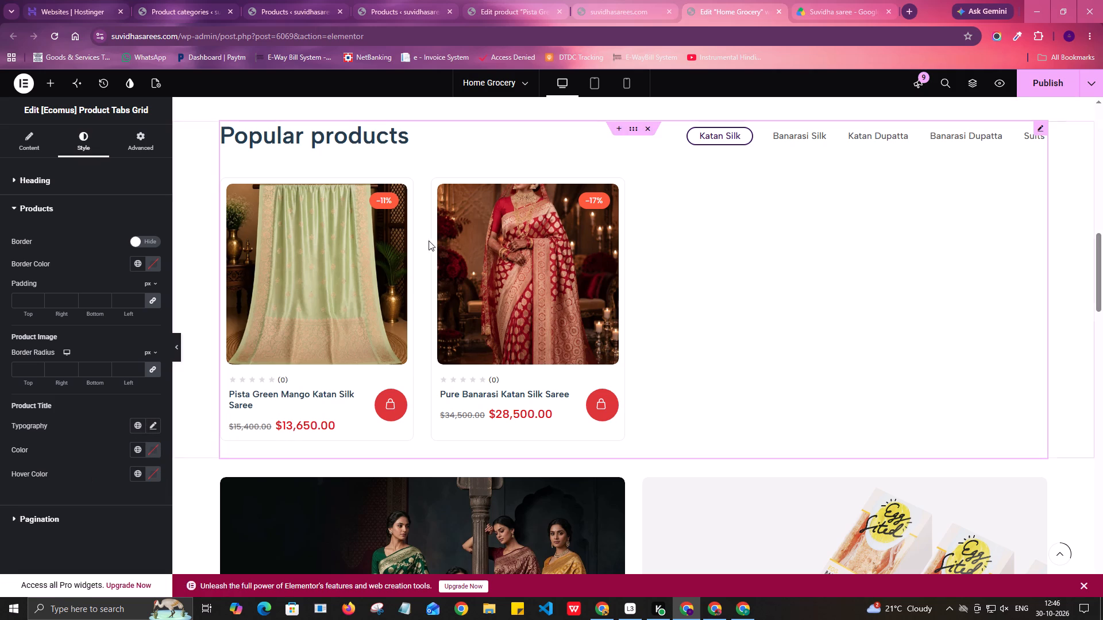
{"action": "scroll", "coordinate": [33, 288], "scroll_direction": "up", "scroll_amount": 6}
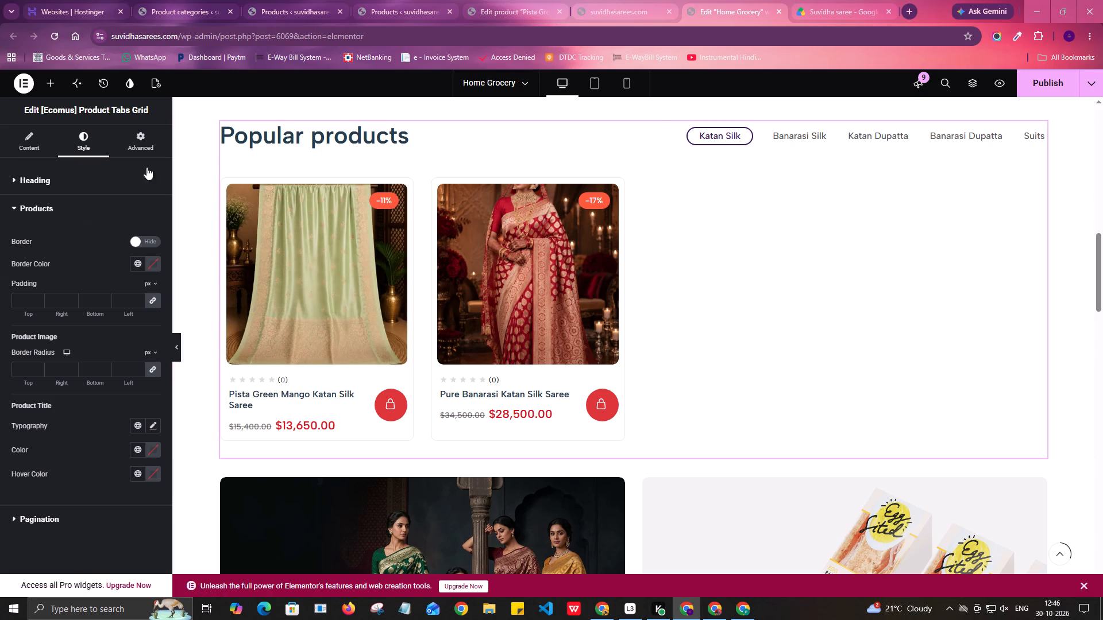
{"action": "left_click", "coordinate": [44, 182]}
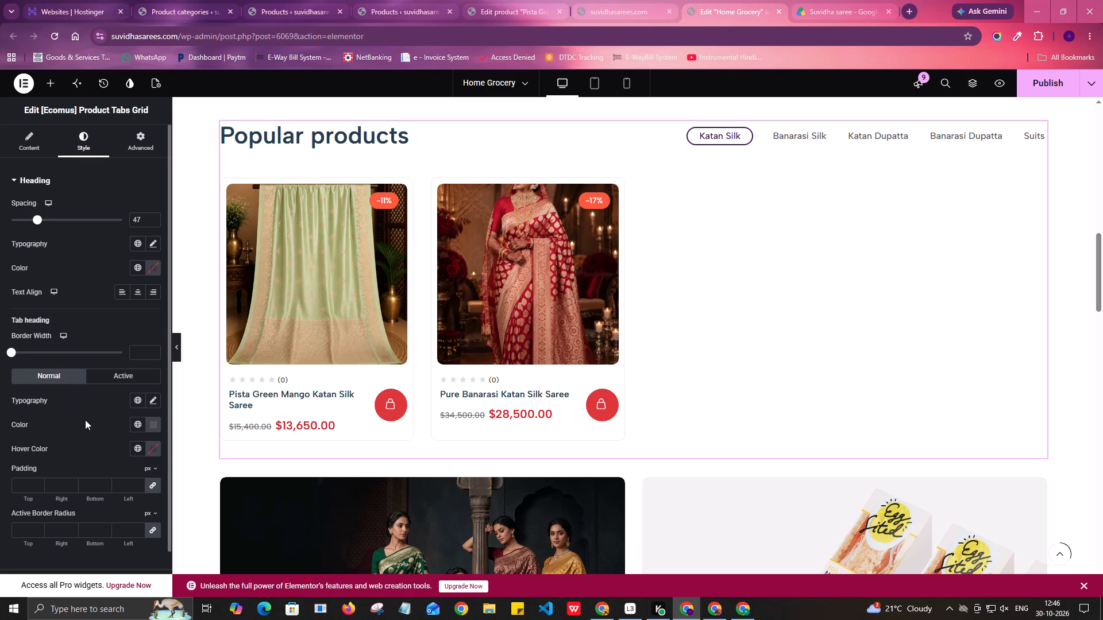
{"action": "scroll", "coordinate": [85, 420], "scroll_direction": "down", "scroll_amount": 1}
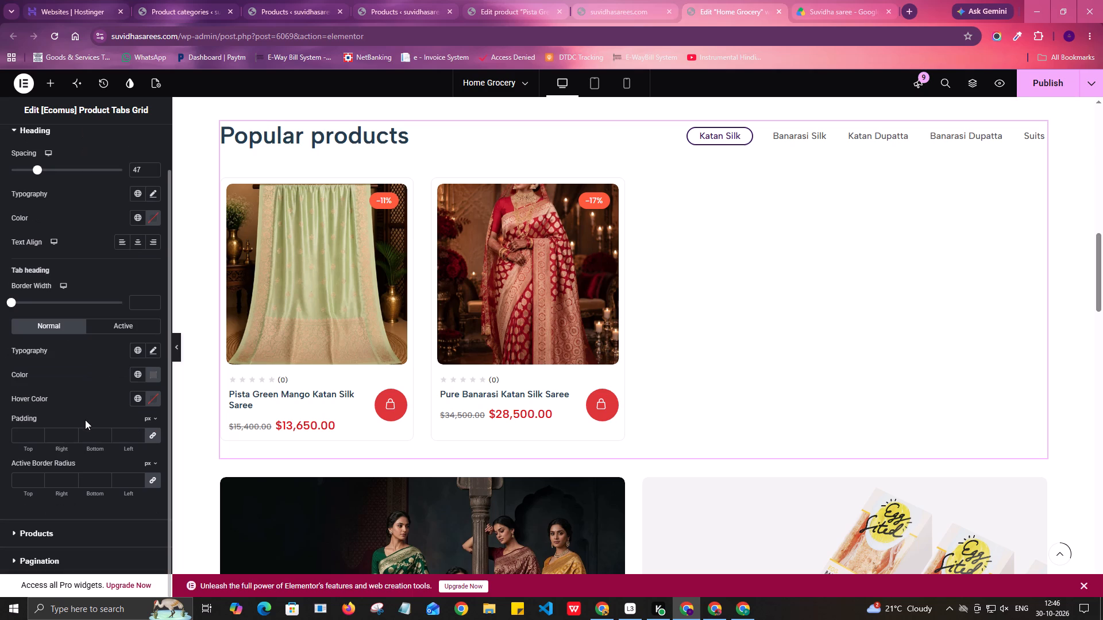
{"action": "scroll", "coordinate": [85, 420], "scroll_direction": "down", "scroll_amount": 2}
{"action": "scroll", "coordinate": [64, 460], "scroll_direction": "up", "scroll_amount": 3}
{"action": "scroll", "coordinate": [64, 460], "scroll_direction": "down", "scroll_amount": 6}
{"action": "left_click", "coordinate": [45, 527]}
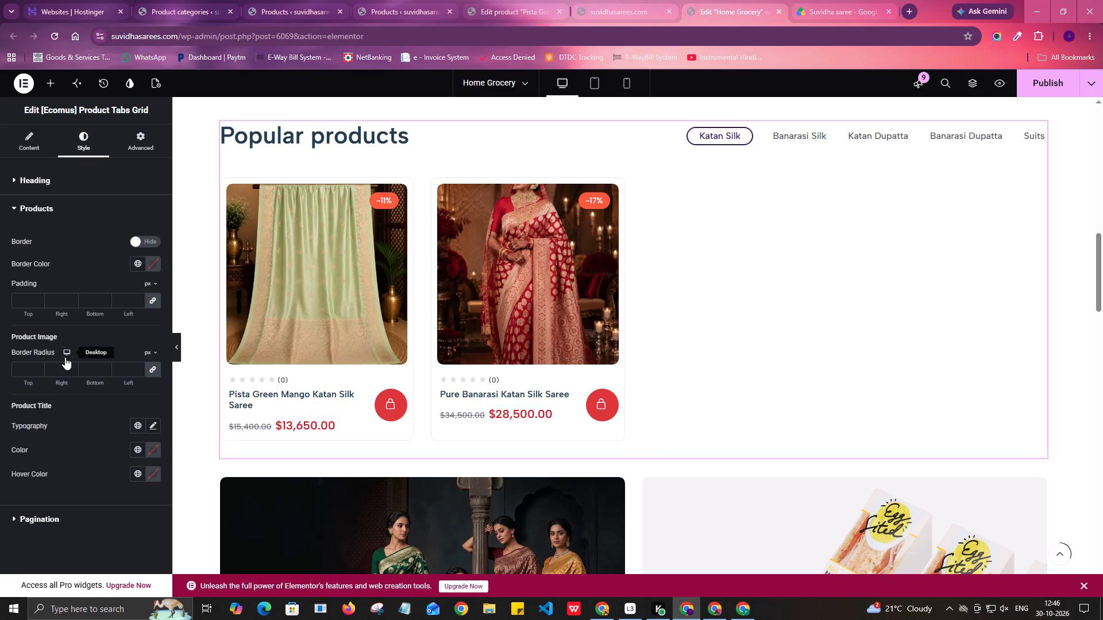
{"action": "scroll", "coordinate": [65, 357], "scroll_direction": "up", "scroll_amount": 4}
Examine the Product, Order and Order By choices available for the Katan Silk tab item.
{"action": "left_click", "coordinate": [41, 141]}
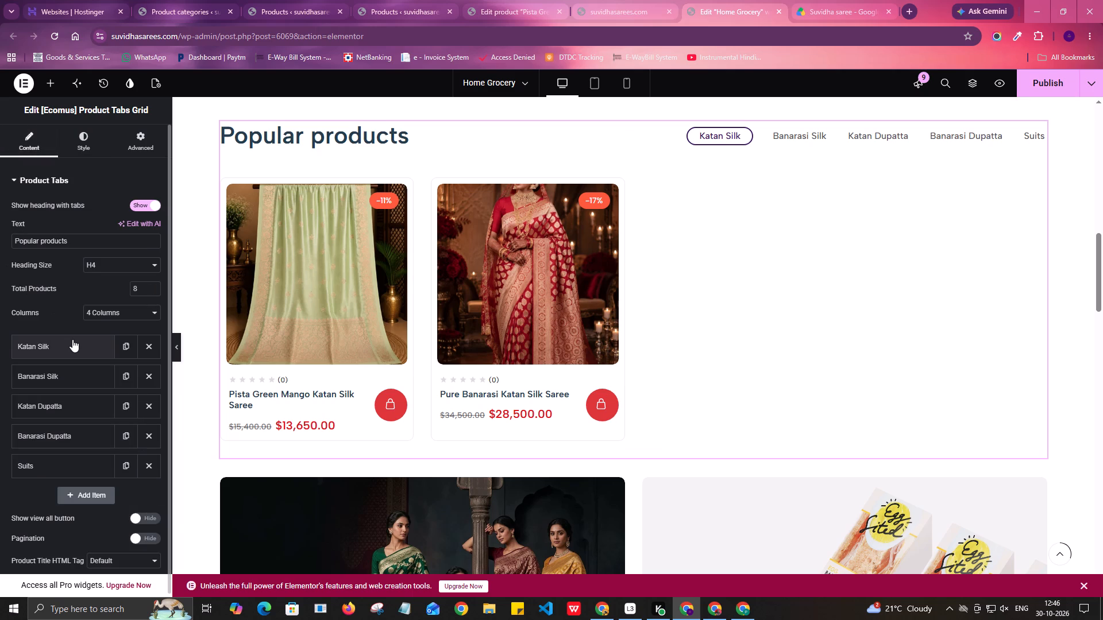
{"action": "left_click", "coordinate": [72, 339]}
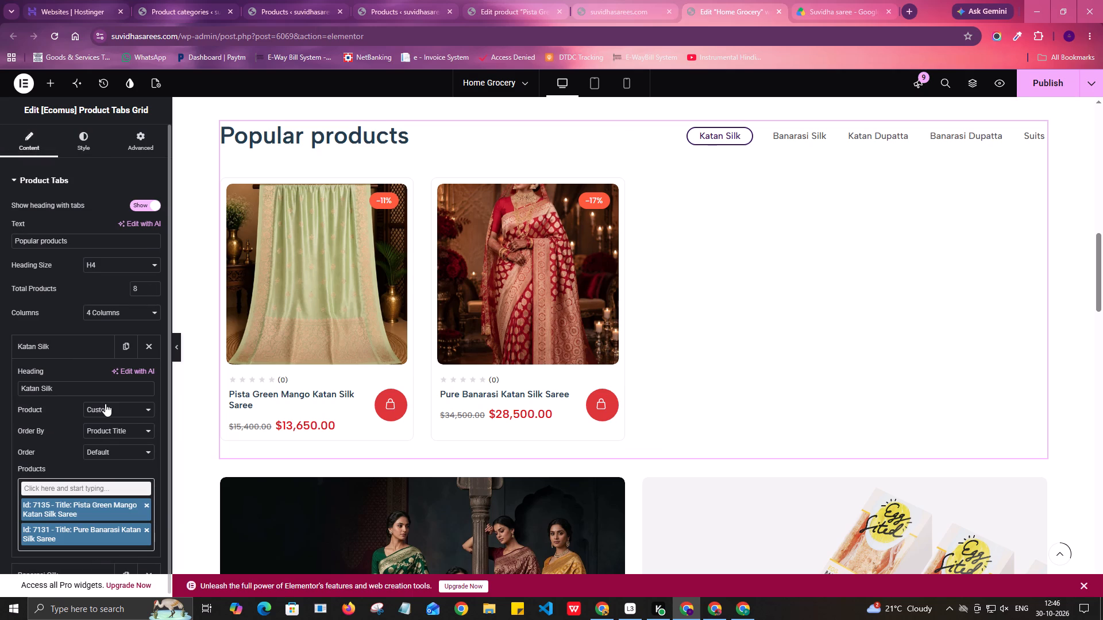
{"action": "left_click", "coordinate": [134, 412]}
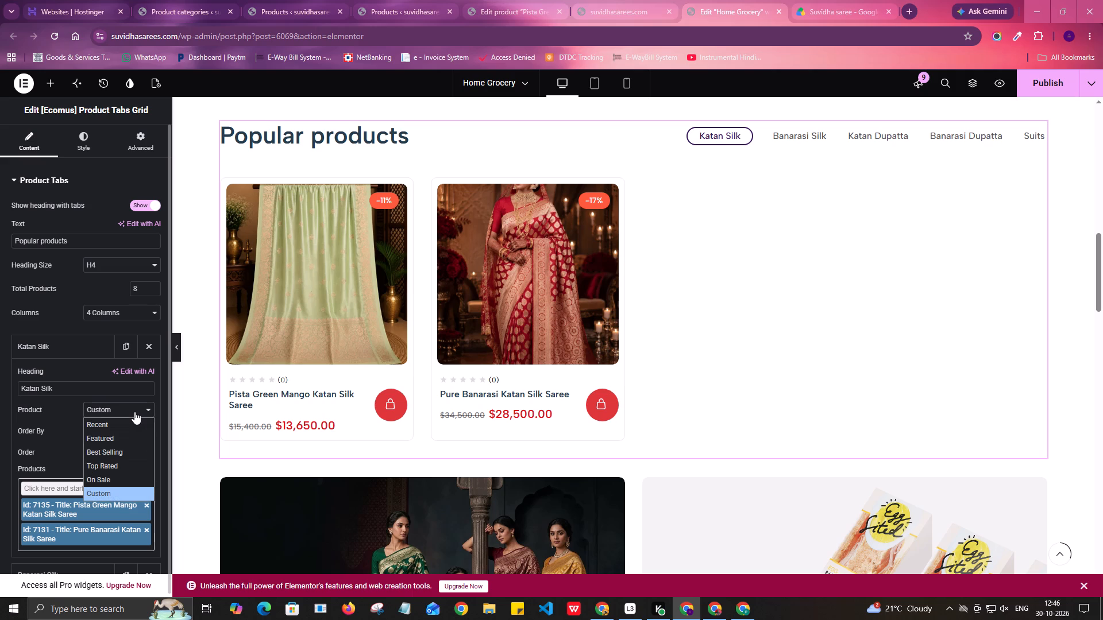
{"action": "left_click", "coordinate": [134, 412]}
{"action": "left_click", "coordinate": [126, 449]}
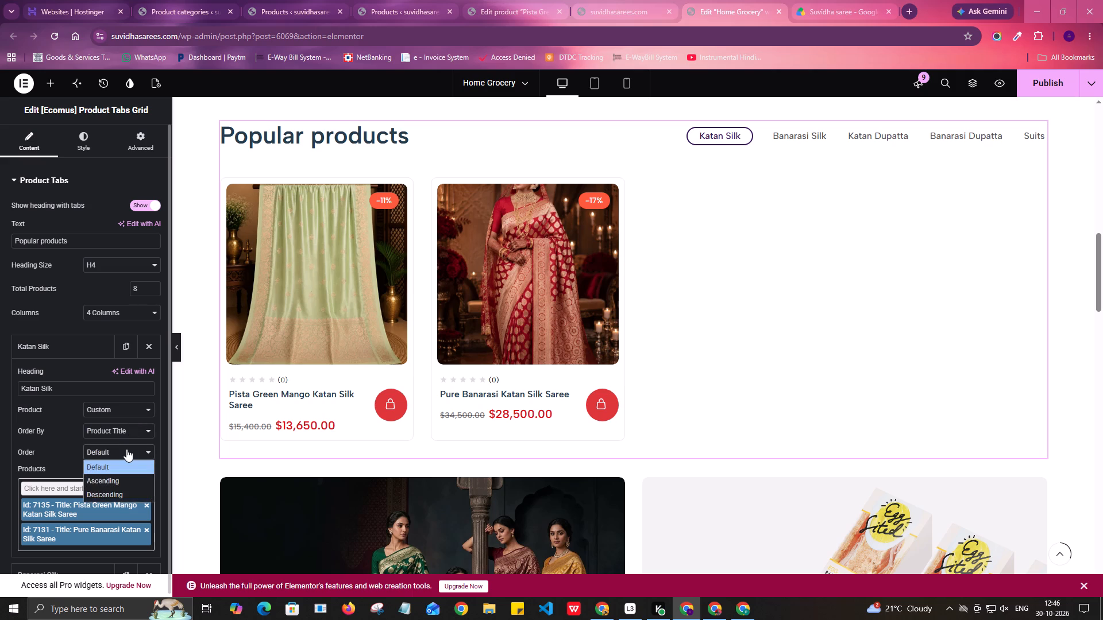
{"action": "left_click", "coordinate": [126, 449]}
{"action": "left_click", "coordinate": [129, 431]}
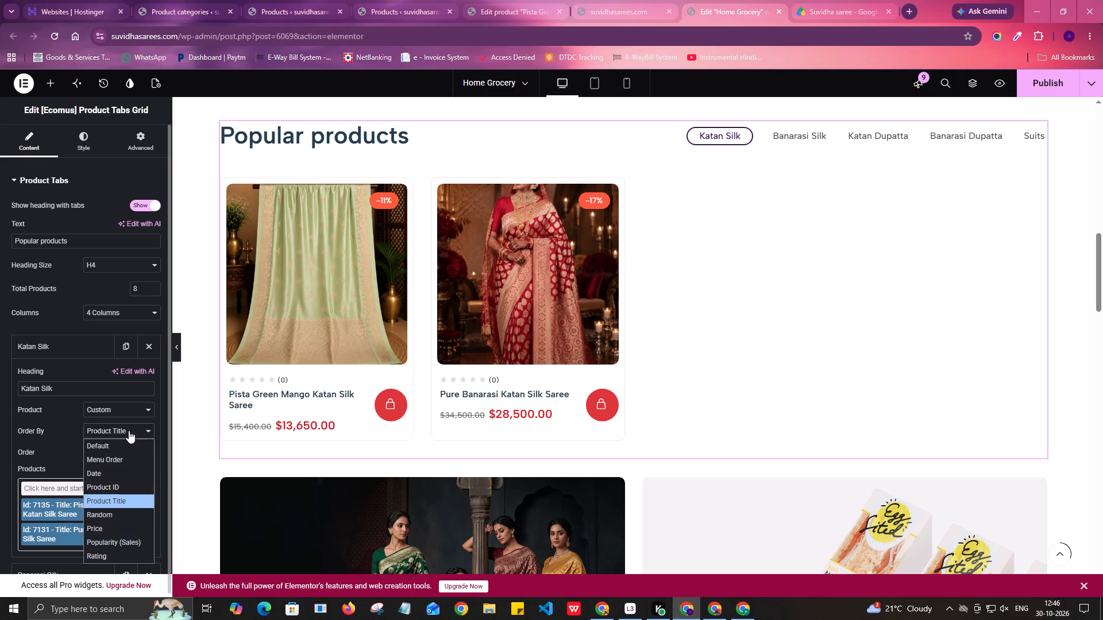
{"action": "left_click", "coordinate": [129, 431]}
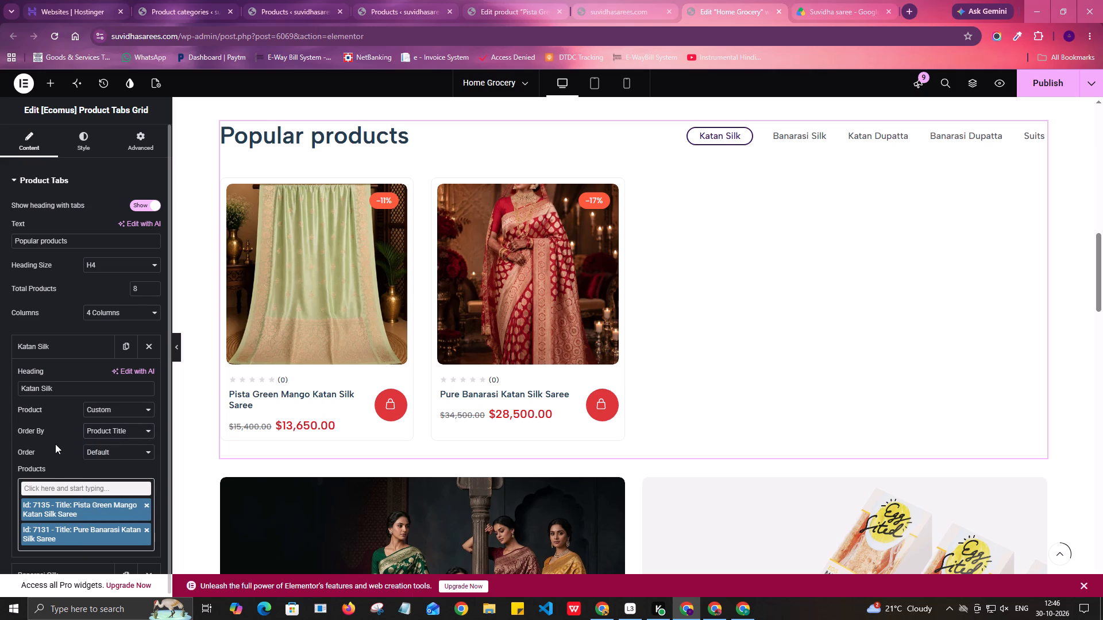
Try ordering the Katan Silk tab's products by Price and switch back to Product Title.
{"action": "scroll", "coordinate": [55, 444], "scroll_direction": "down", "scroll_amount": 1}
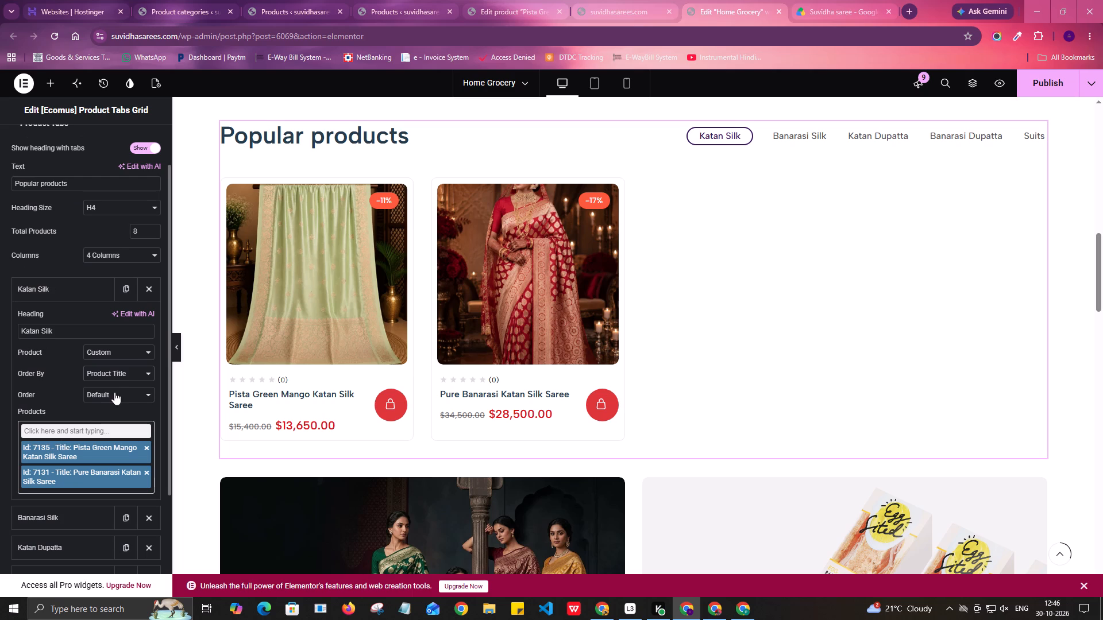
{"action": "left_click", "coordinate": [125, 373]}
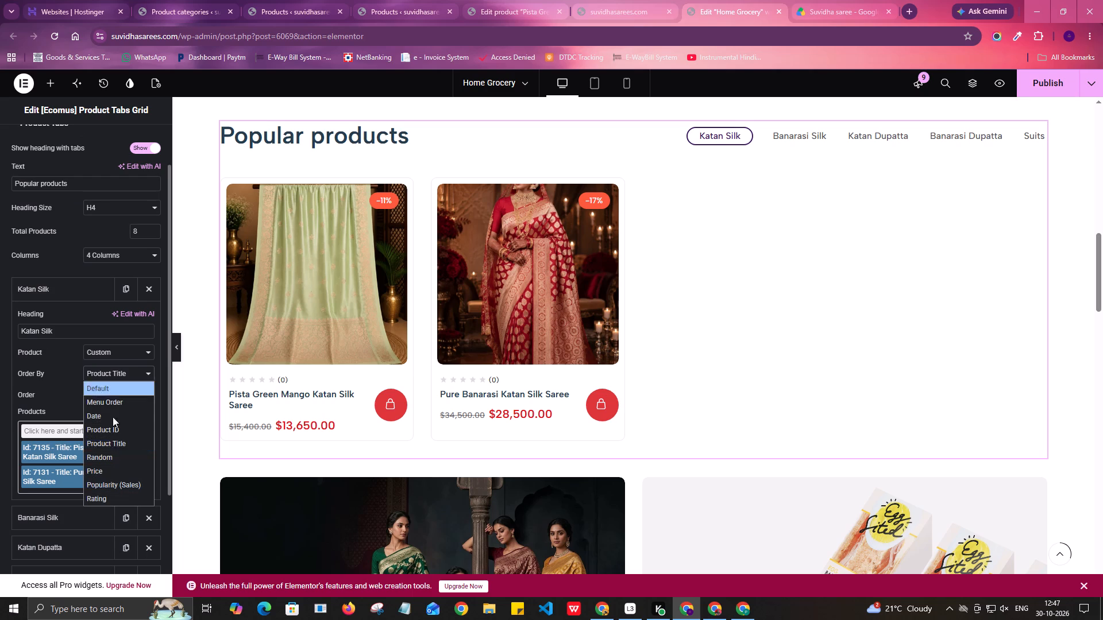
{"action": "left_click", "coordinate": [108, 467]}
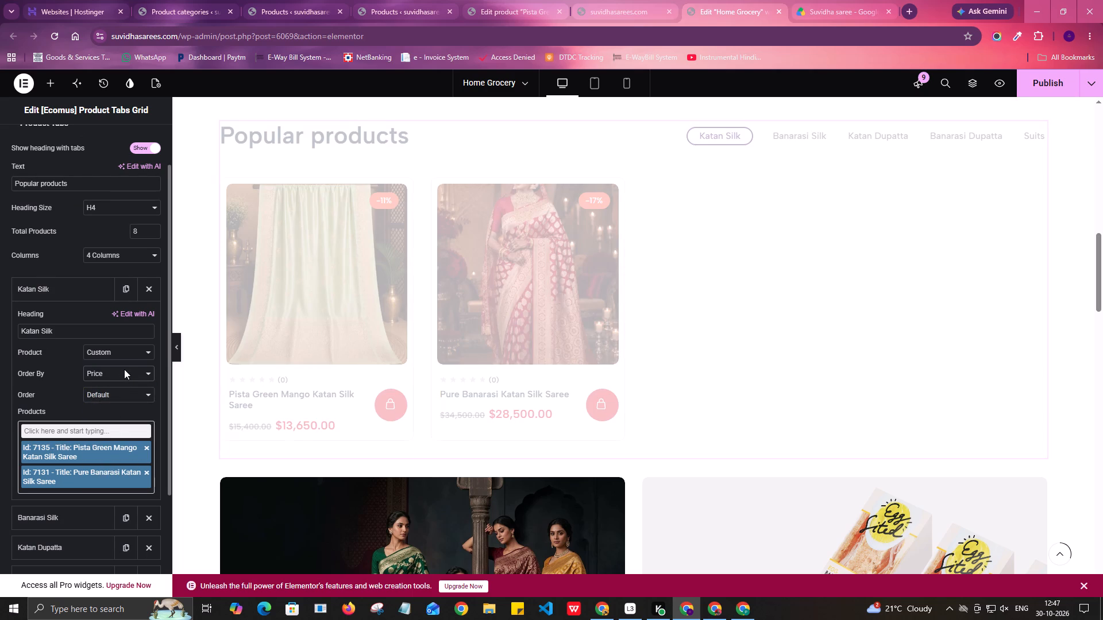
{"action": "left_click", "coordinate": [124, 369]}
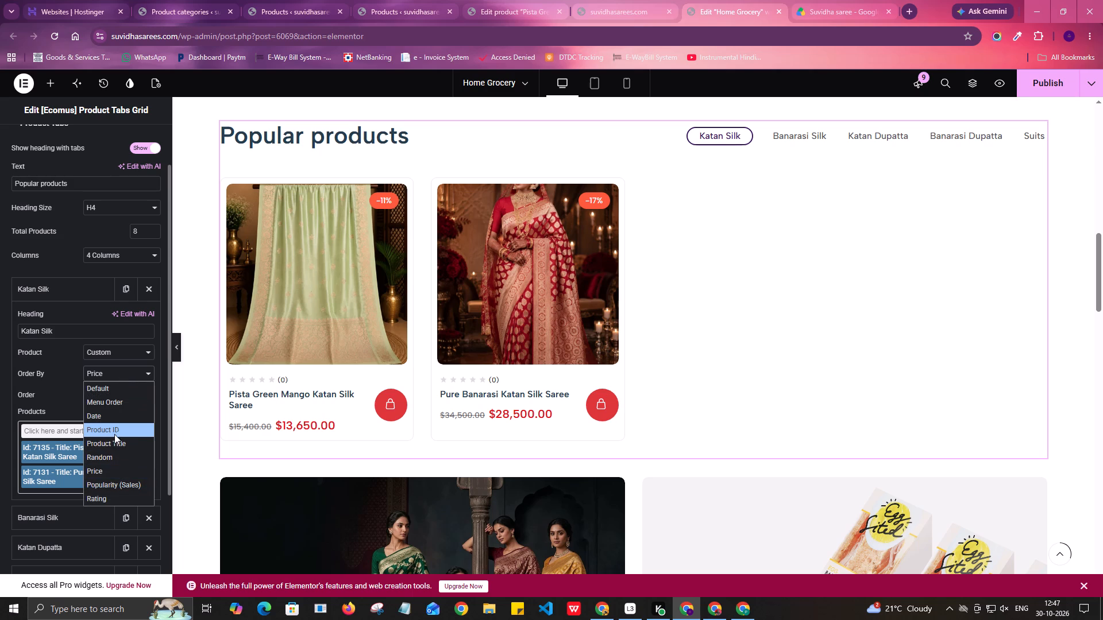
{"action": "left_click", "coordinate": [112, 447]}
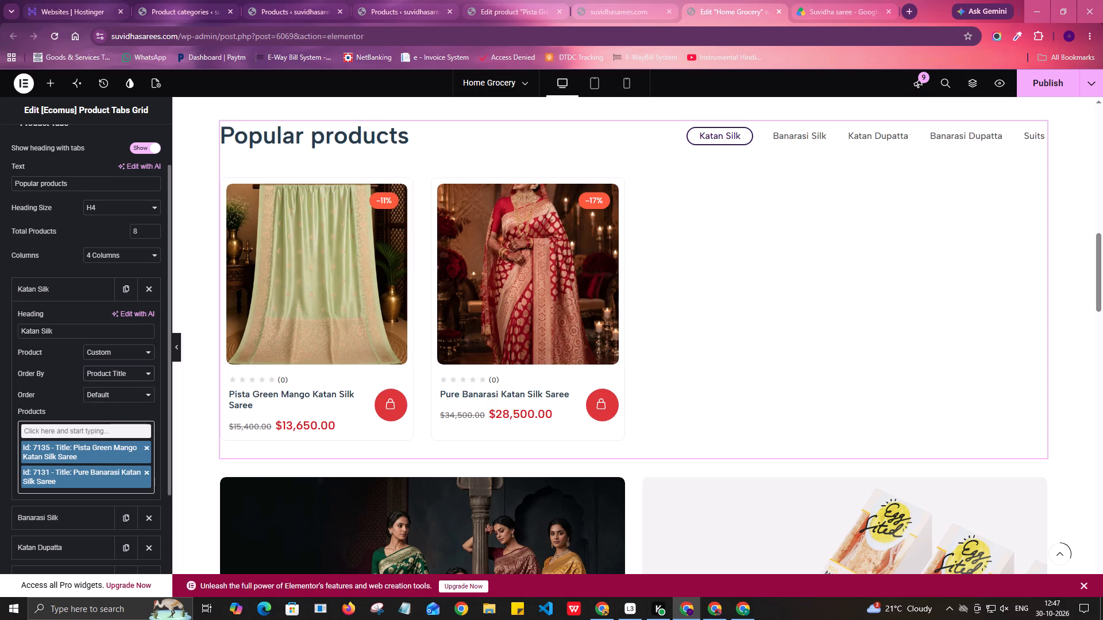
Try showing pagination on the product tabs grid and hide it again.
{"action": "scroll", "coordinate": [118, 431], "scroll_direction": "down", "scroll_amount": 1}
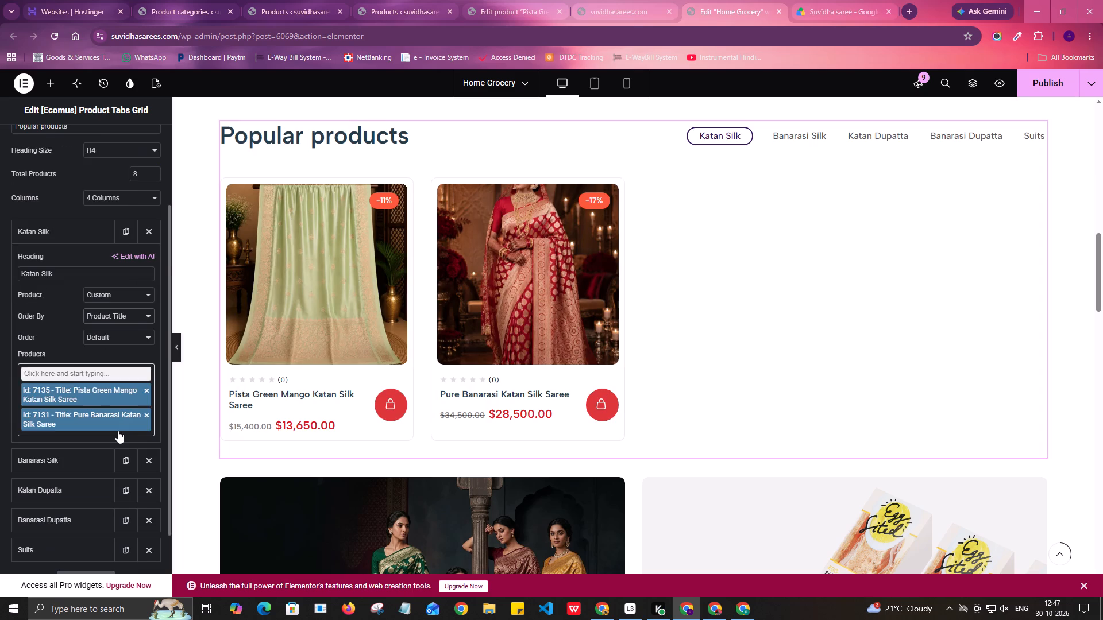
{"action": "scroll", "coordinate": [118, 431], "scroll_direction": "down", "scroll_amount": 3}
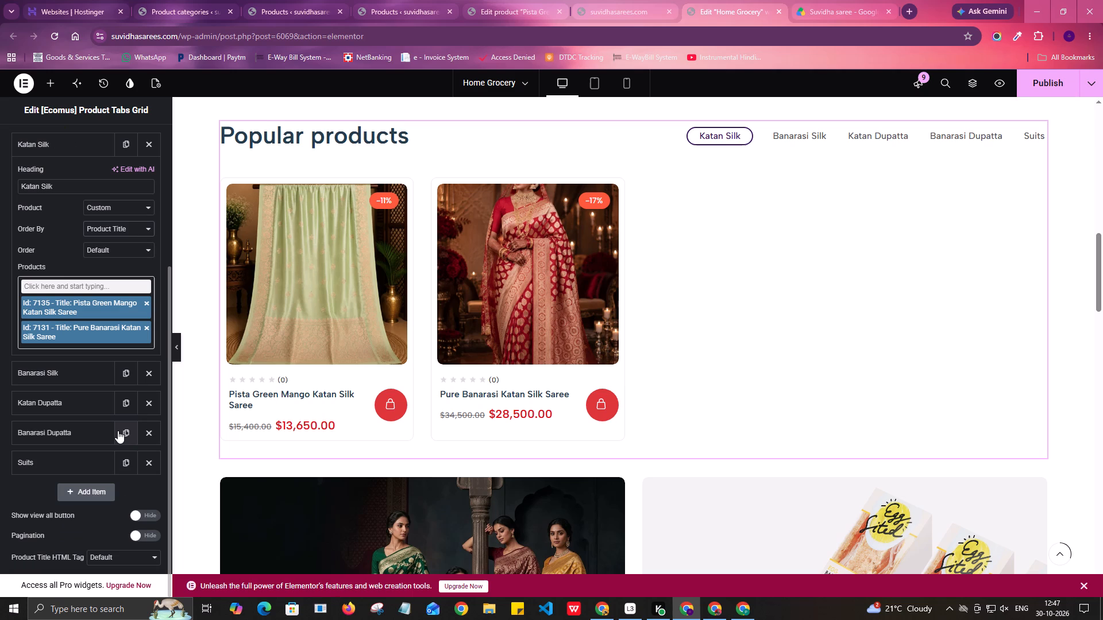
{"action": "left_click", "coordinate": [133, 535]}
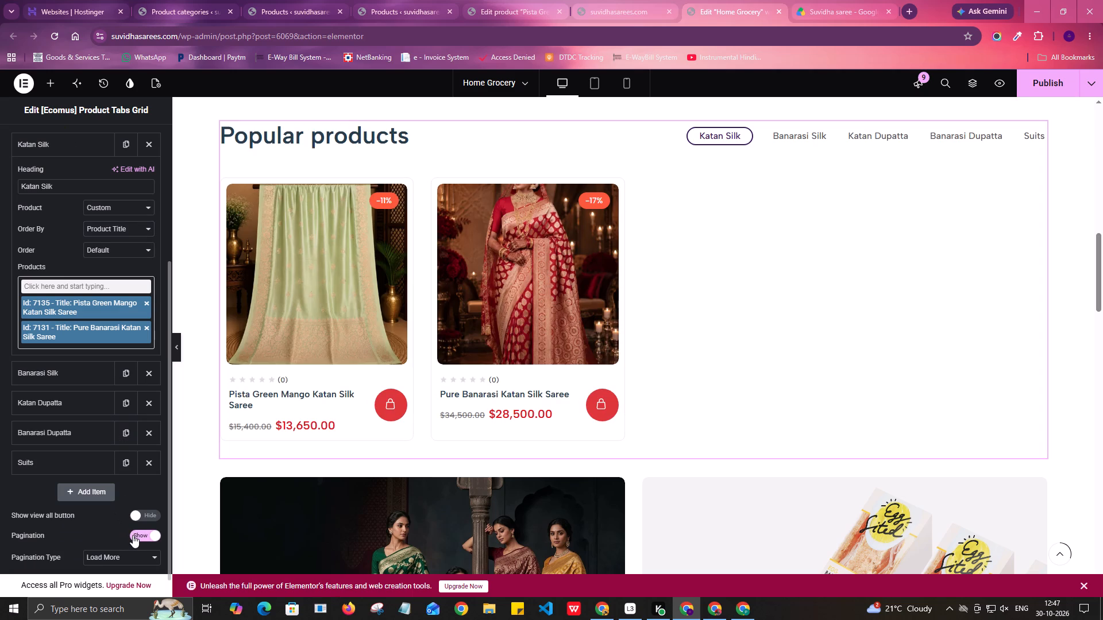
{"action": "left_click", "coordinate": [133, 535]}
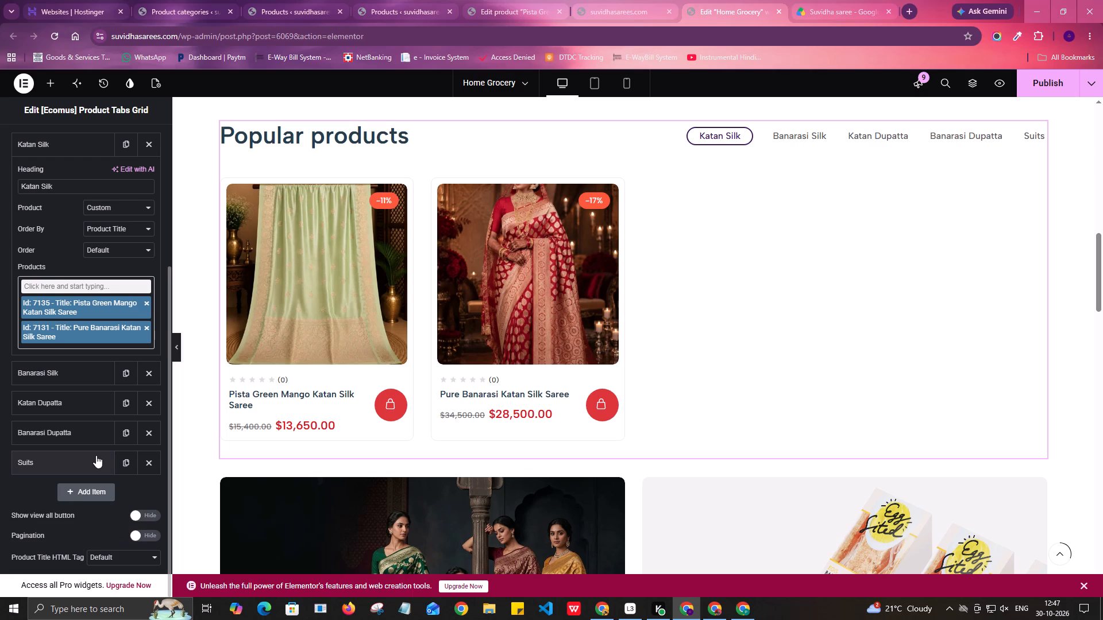
Collapse the Katan Silk tab item and review the grid's Heading and Tab heading style settings.
{"action": "scroll", "coordinate": [47, 420], "scroll_direction": "up", "scroll_amount": 2}
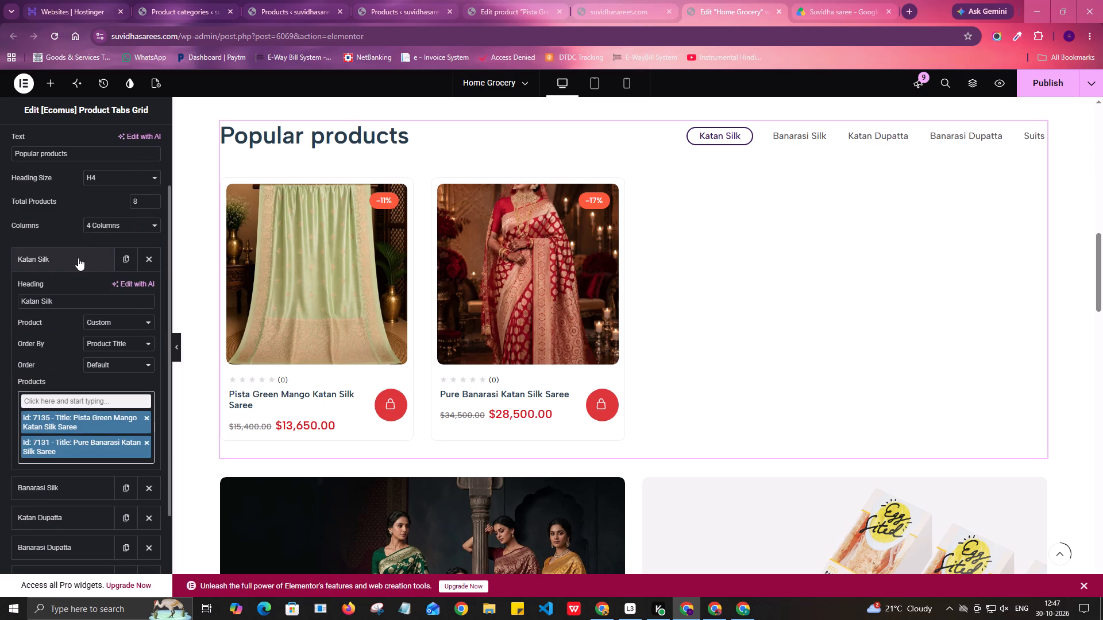
{"action": "left_click", "coordinate": [78, 258]}
{"action": "scroll", "coordinate": [89, 261], "scroll_direction": "up", "scroll_amount": 2}
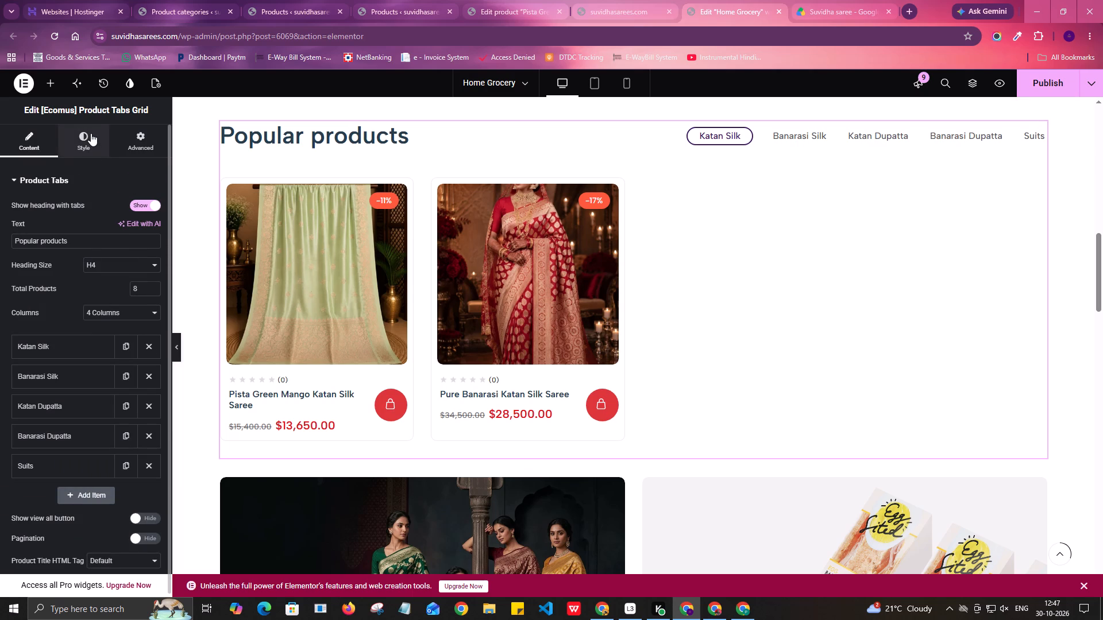
{"action": "left_click", "coordinate": [91, 133]}
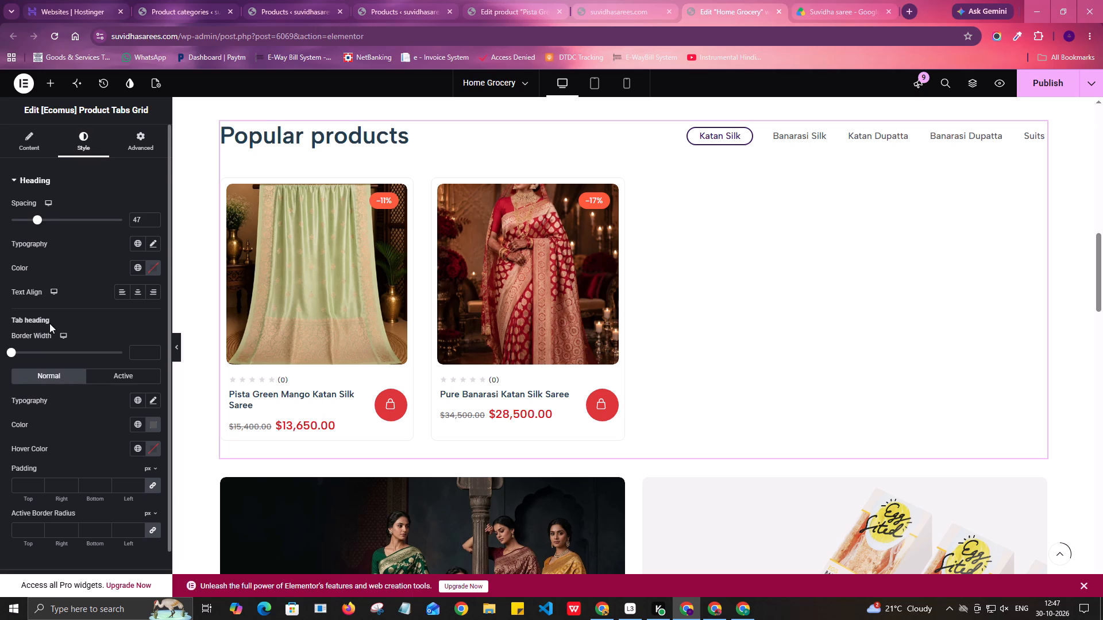
{"action": "scroll", "coordinate": [49, 323], "scroll_direction": "down", "scroll_amount": 3}
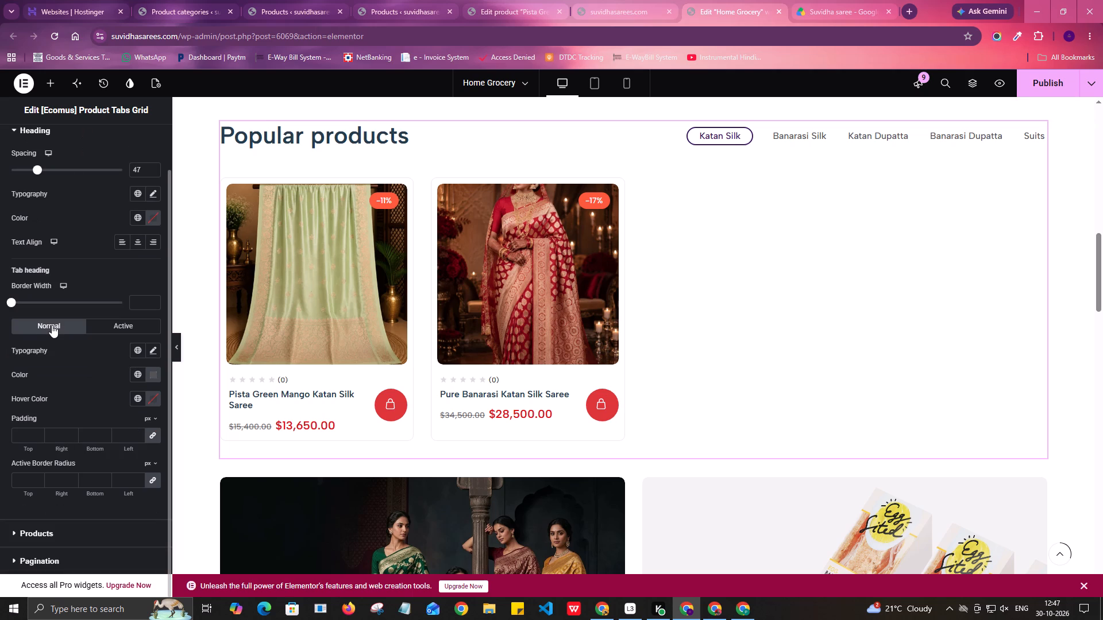
{"action": "scroll", "coordinate": [52, 325], "scroll_direction": "up", "scroll_amount": 4}
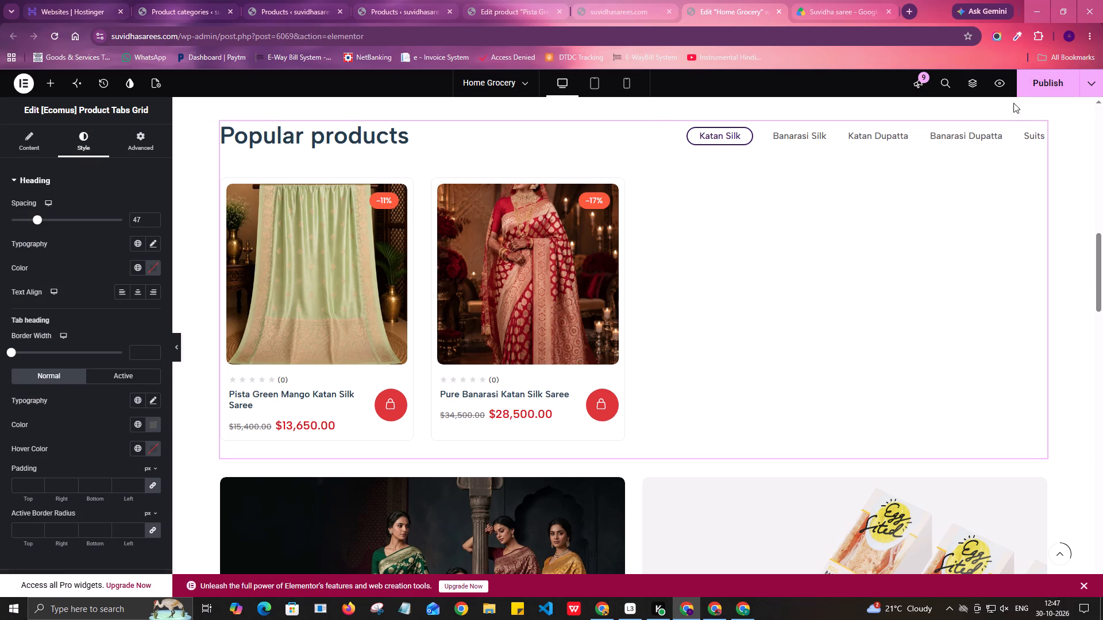
Publish the Home Grocery page with the updated Popular products grid.
{"action": "left_click", "coordinate": [1043, 80]}
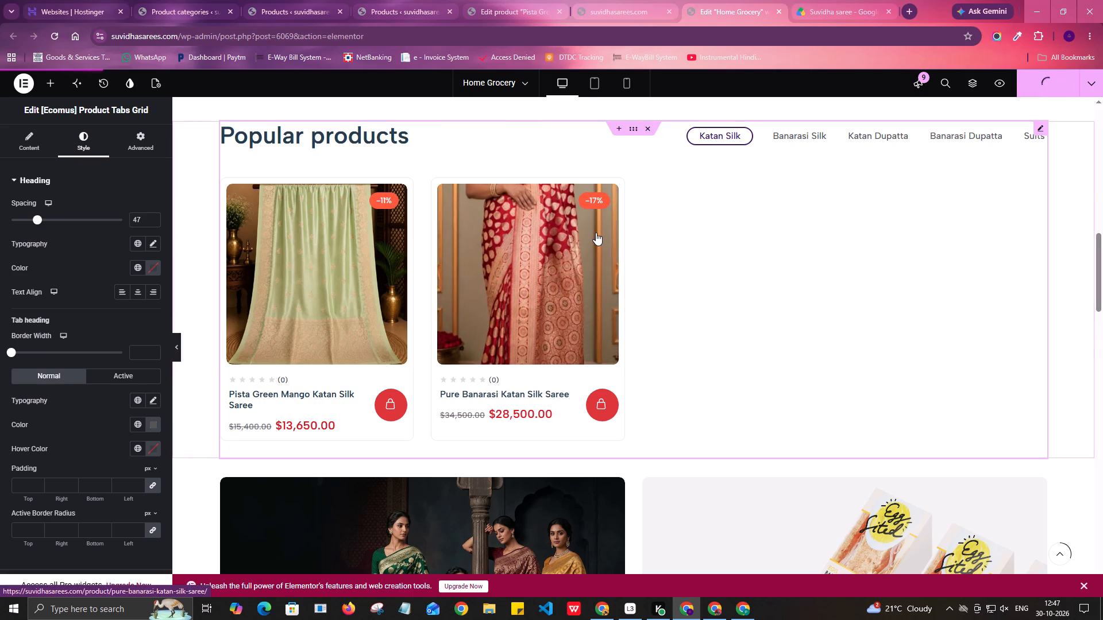
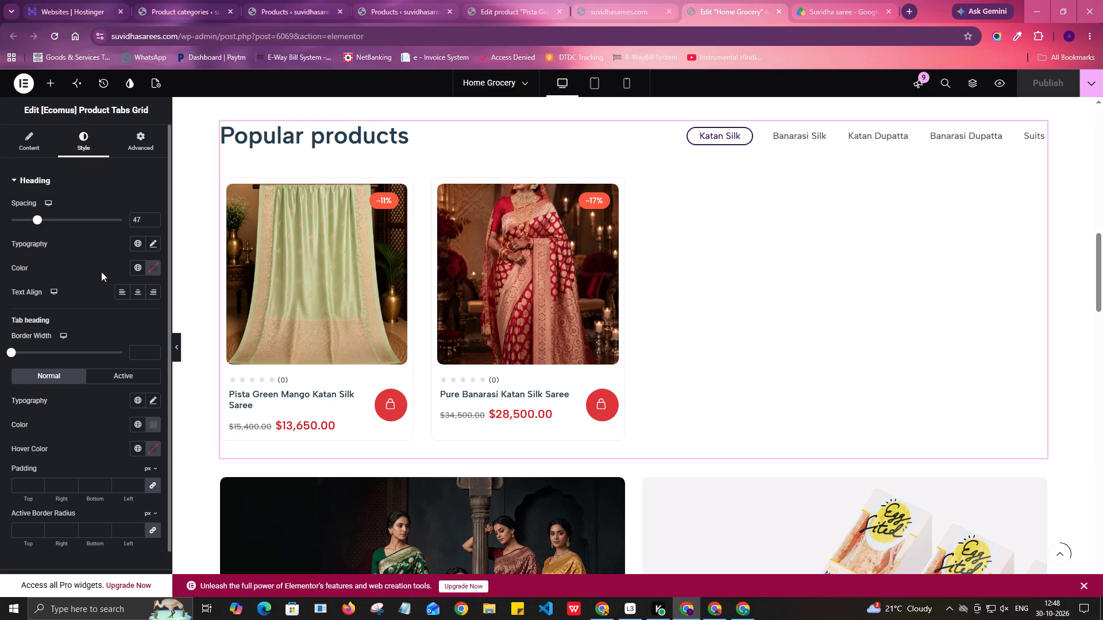
Review the Popular products grid's Products style options, Advanced layout settings and Heading style options.
{"action": "scroll", "coordinate": [101, 272], "scroll_direction": "down", "scroll_amount": 4}
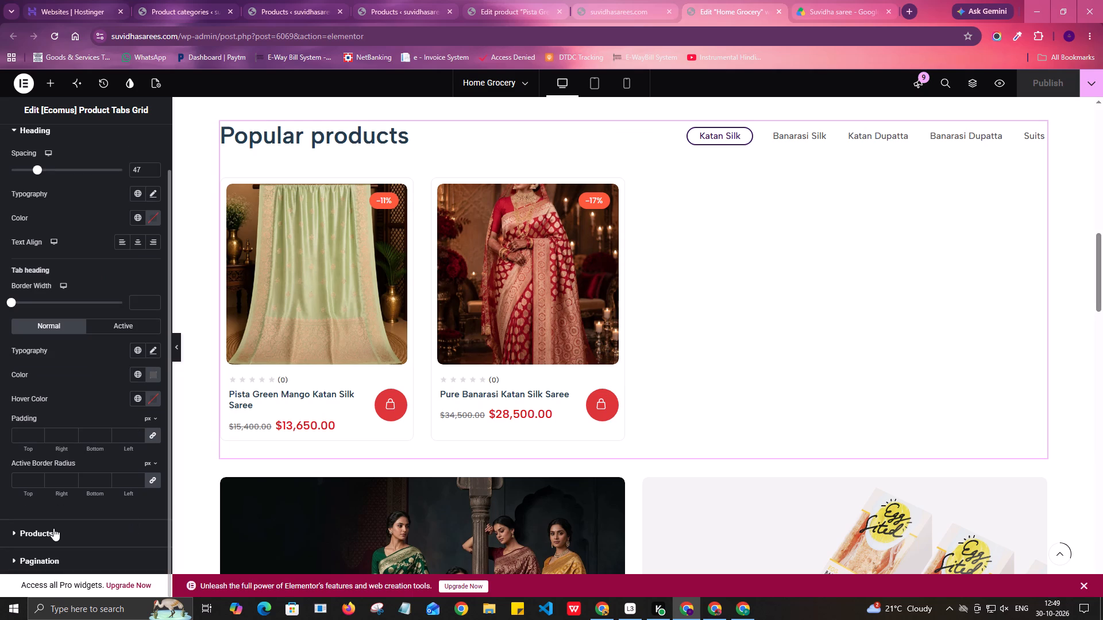
{"action": "left_click", "coordinate": [52, 528]}
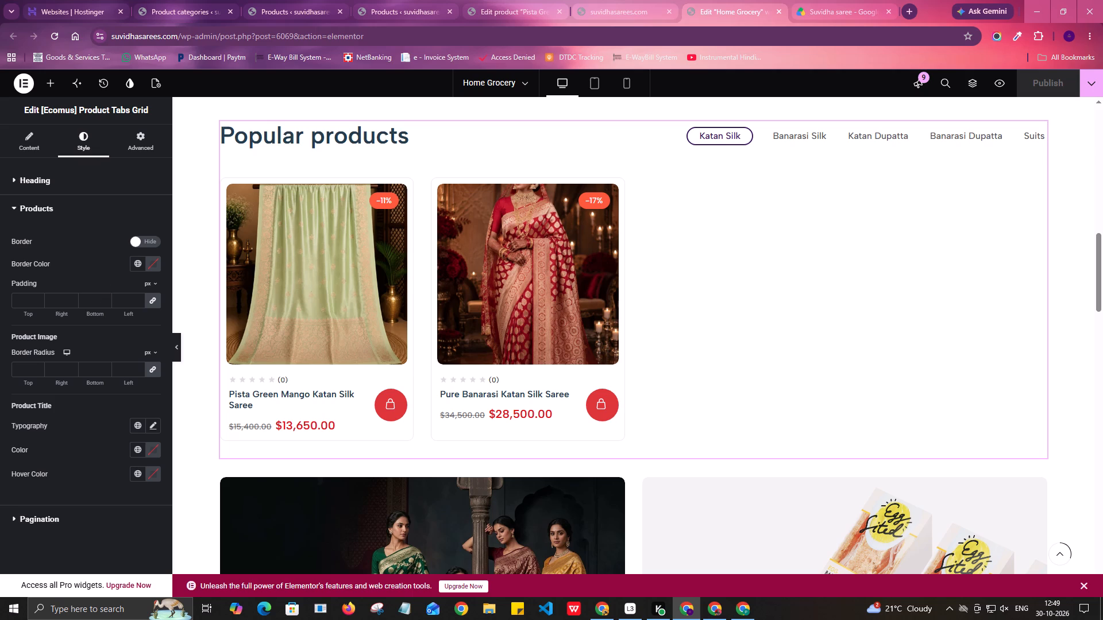
{"action": "scroll", "coordinate": [63, 447], "scroll_direction": "down", "scroll_amount": 3}
{"action": "scroll", "coordinate": [15, 293], "scroll_direction": "up", "scroll_amount": 1}
{"action": "left_click", "coordinate": [140, 135]}
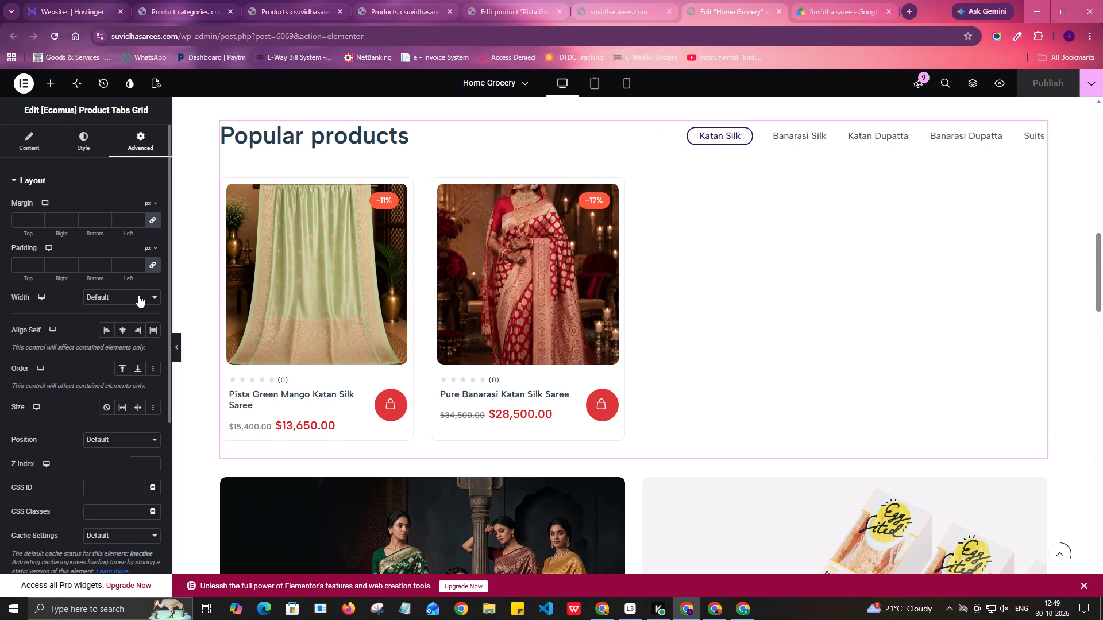
{"action": "scroll", "coordinate": [95, 398], "scroll_direction": "down", "scroll_amount": 5}
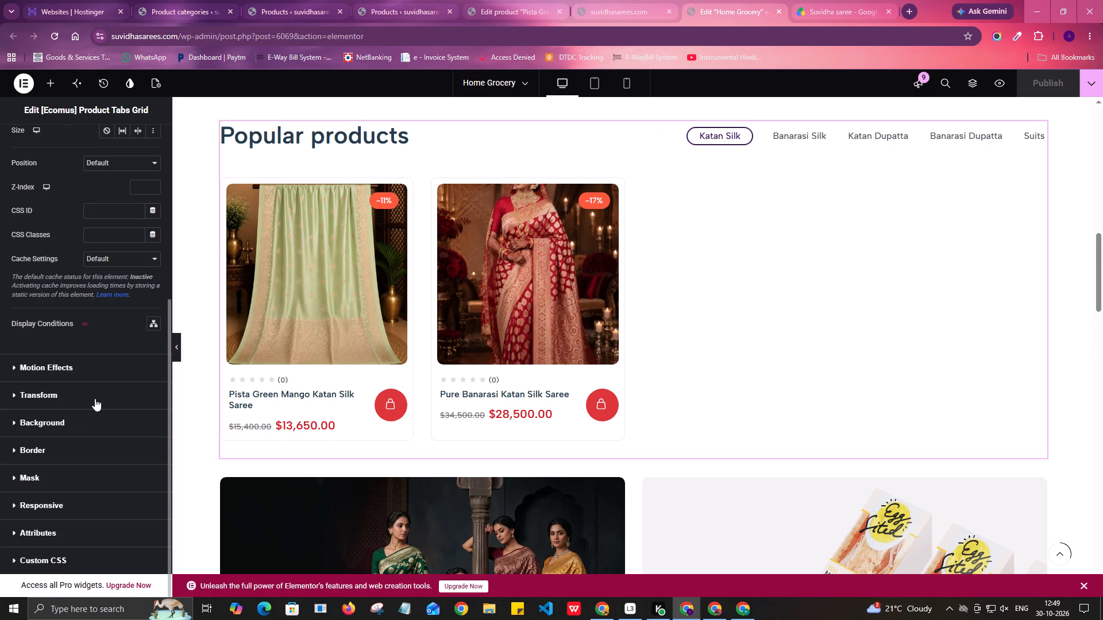
{"action": "scroll", "coordinate": [95, 398], "scroll_direction": "down", "scroll_amount": 5}
{"action": "scroll", "coordinate": [95, 398], "scroll_direction": "up", "scroll_amount": 3}
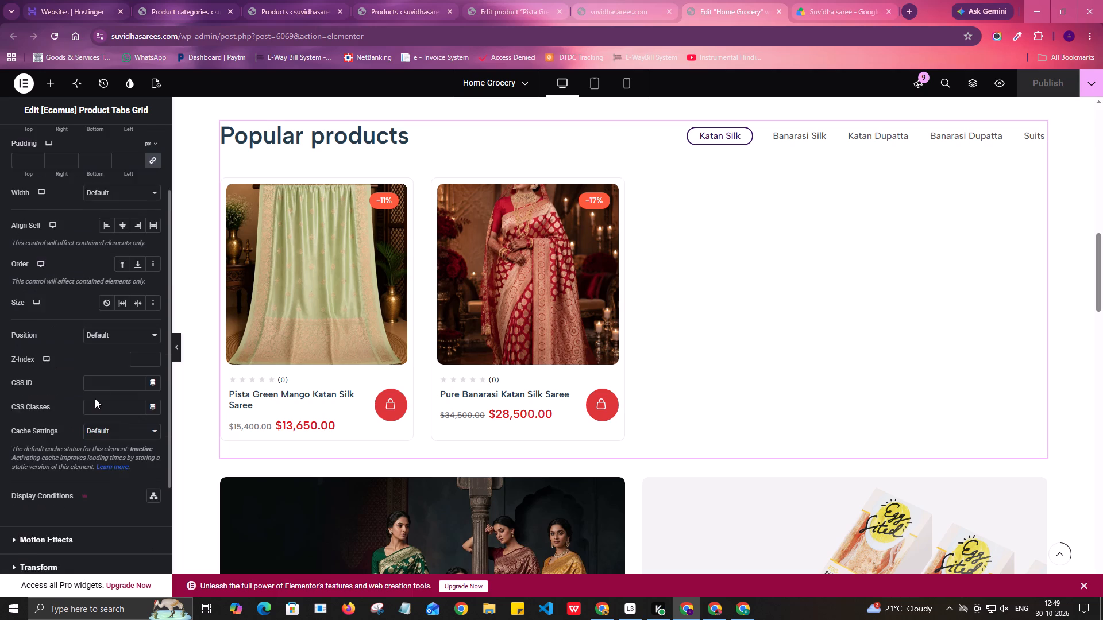
{"action": "scroll", "coordinate": [95, 398], "scroll_direction": "up", "scroll_amount": 3}
{"action": "left_click", "coordinate": [97, 136]}
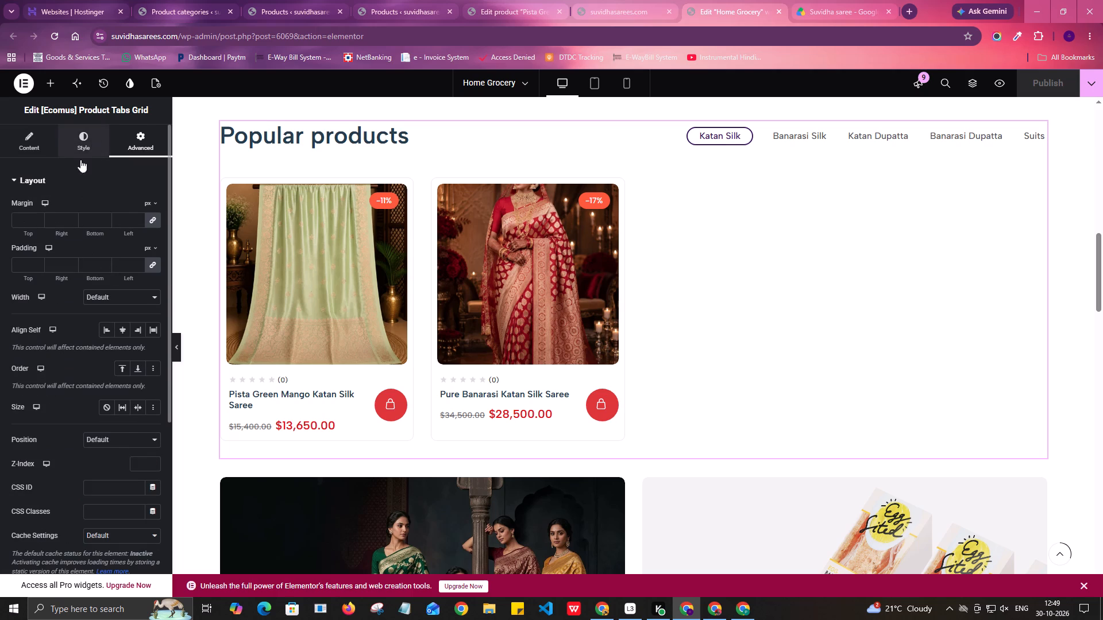
{"action": "scroll", "coordinate": [40, 283], "scroll_direction": "down", "scroll_amount": 2}
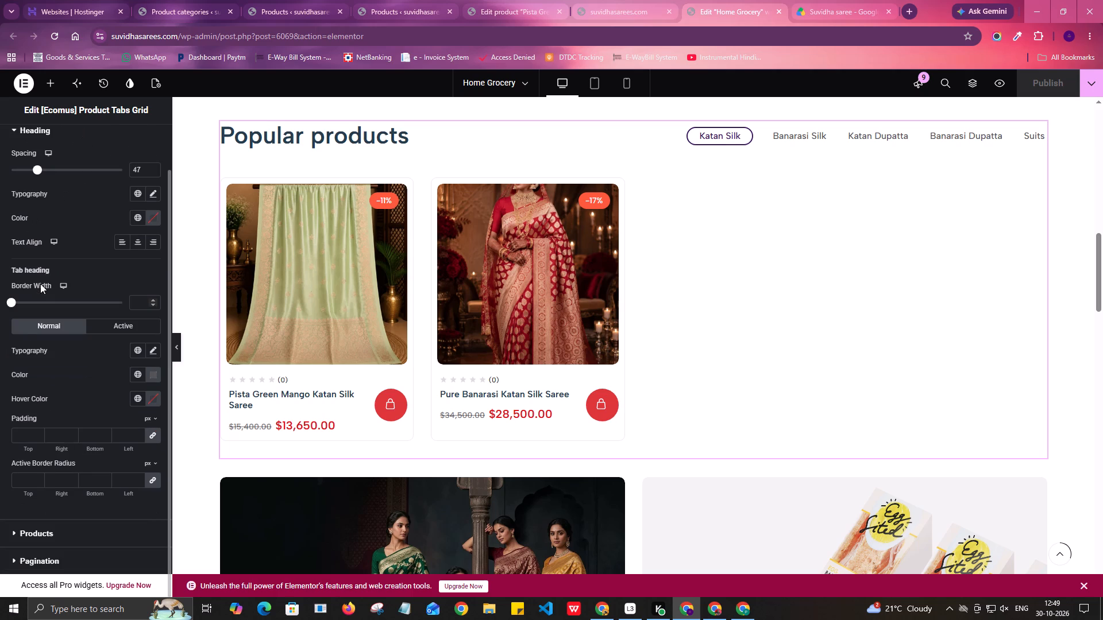
{"action": "scroll", "coordinate": [40, 284], "scroll_direction": "down", "scroll_amount": 3}
{"action": "scroll", "coordinate": [40, 284], "scroll_direction": "up", "scroll_amount": 5}
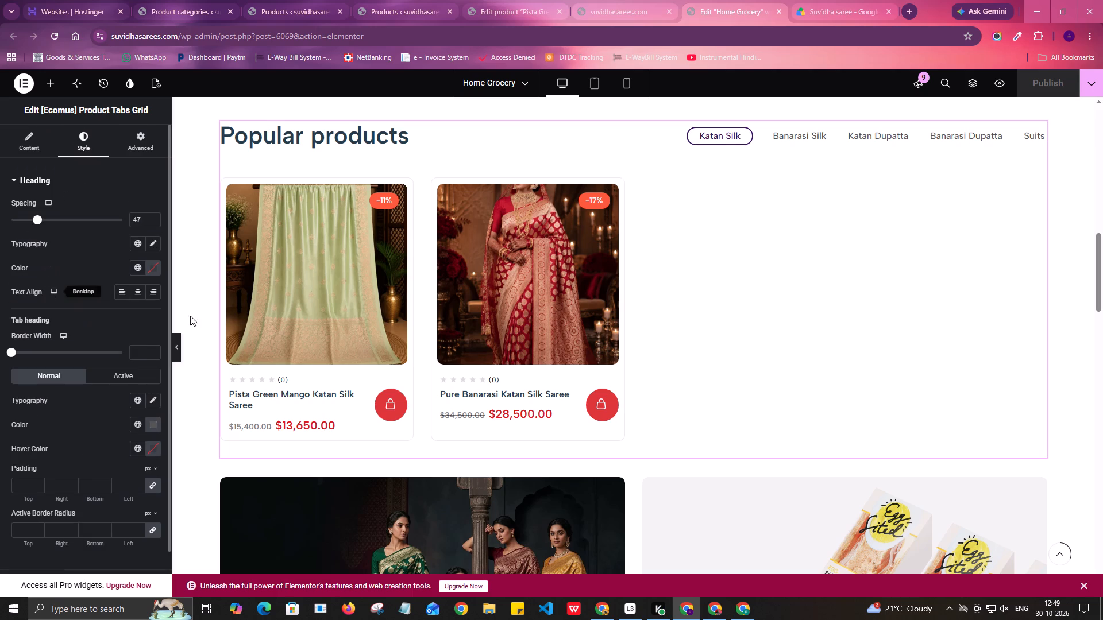
Examine the Popular products grid on the page canvas together with the neighbouring Featured Categories and promotional banners.
{"action": "scroll", "coordinate": [733, 316], "scroll_direction": "down", "scroll_amount": 1}
{"action": "scroll", "coordinate": [734, 316], "scroll_direction": "up", "scroll_amount": 5}
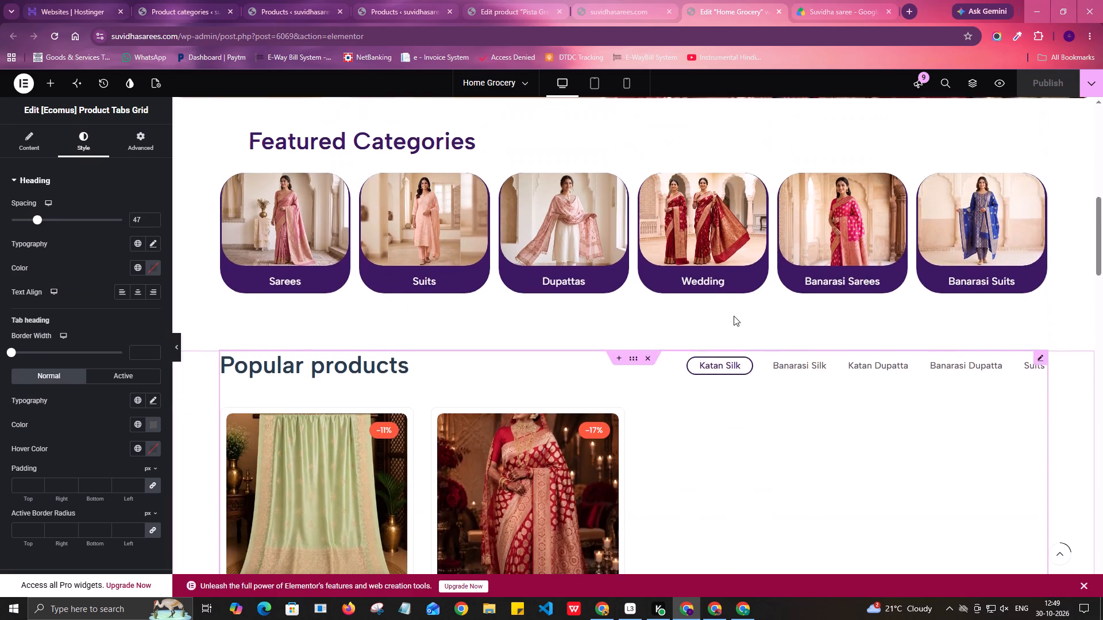
{"action": "scroll", "coordinate": [734, 316], "scroll_direction": "up", "scroll_amount": 3}
{"action": "scroll", "coordinate": [734, 316], "scroll_direction": "down", "scroll_amount": 6}
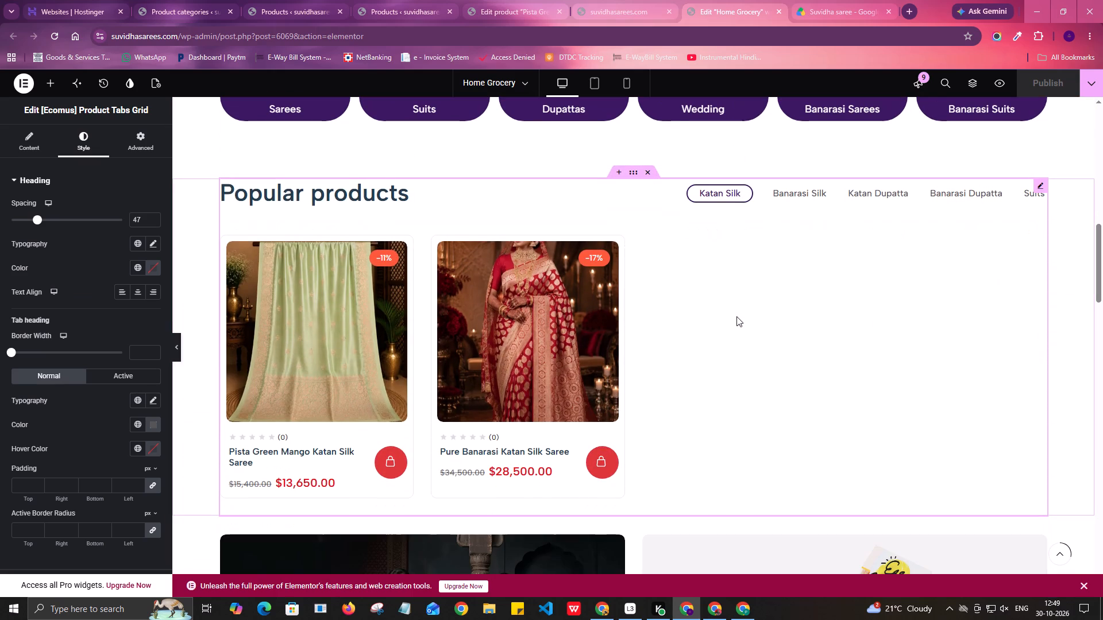
{"action": "scroll", "coordinate": [736, 316], "scroll_direction": "down", "scroll_amount": 4}
{"action": "scroll", "coordinate": [738, 317], "scroll_direction": "up", "scroll_amount": 2}
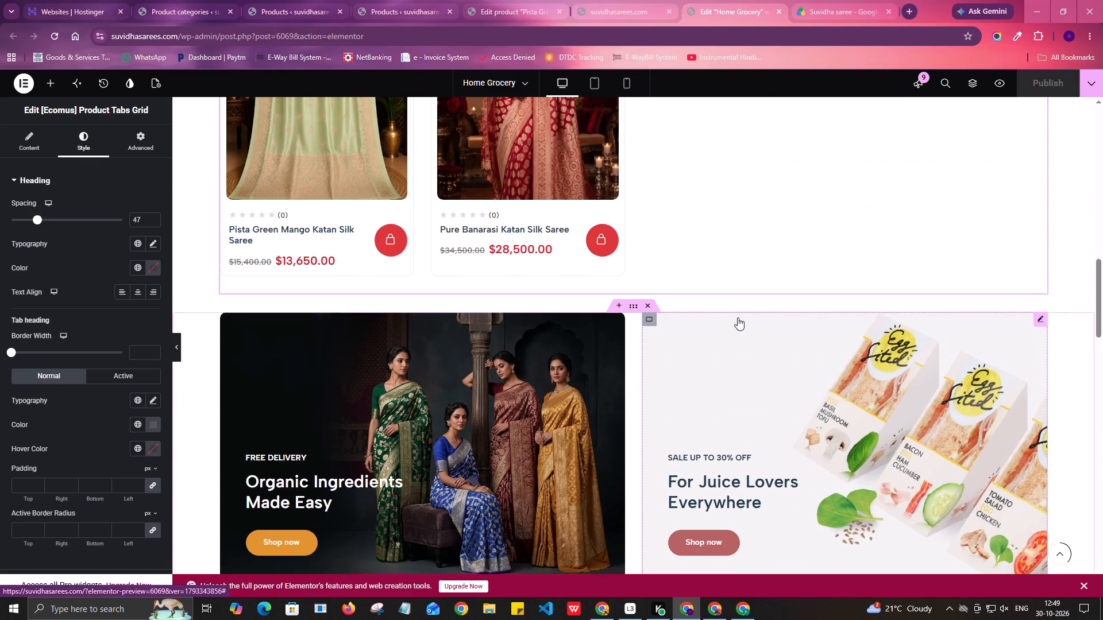
{"action": "scroll", "coordinate": [738, 317], "scroll_direction": "up", "scroll_amount": 2}
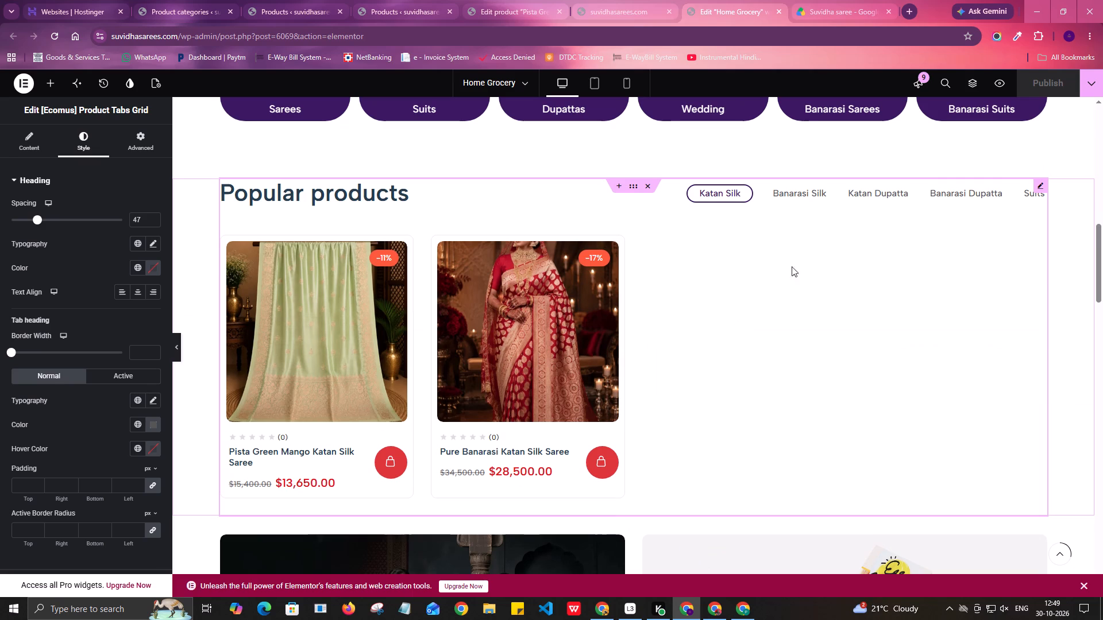
Collapse the editing sidebar and examine the full-width page from the hero banner through Deals Of The Day to the plant-based groceries section.
{"action": "left_click", "coordinate": [177, 346]}
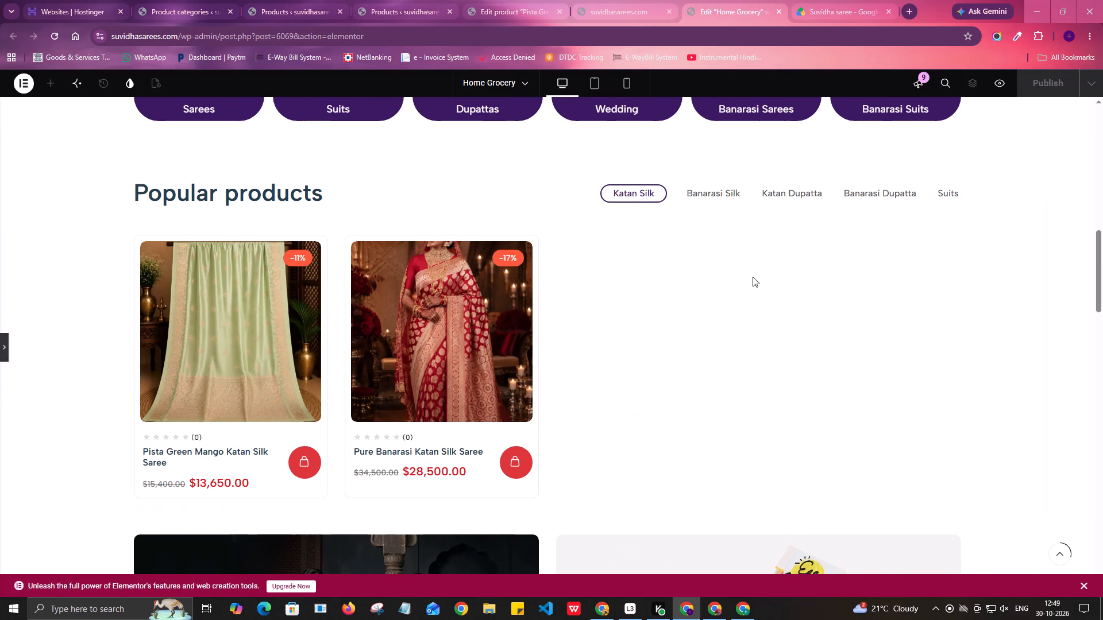
{"action": "scroll", "coordinate": [753, 277], "scroll_direction": "down", "scroll_amount": 3}
{"action": "scroll", "coordinate": [753, 277], "scroll_direction": "up", "scroll_amount": 12}
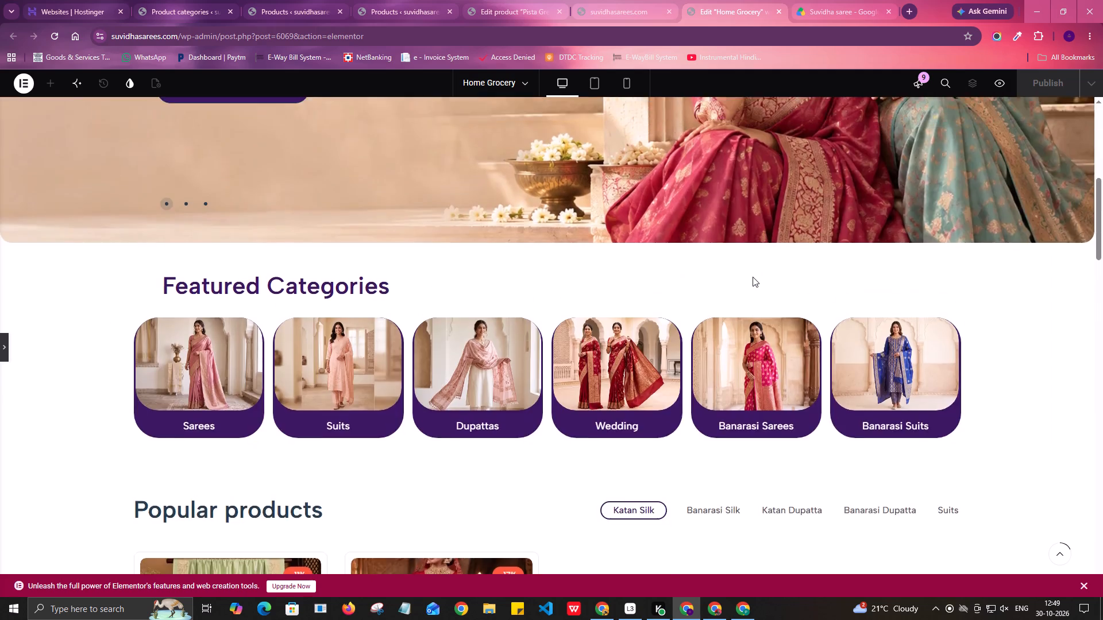
{"action": "scroll", "coordinate": [753, 277], "scroll_direction": "up", "scroll_amount": 4}
{"action": "scroll", "coordinate": [753, 277], "scroll_direction": "down", "scroll_amount": 11}
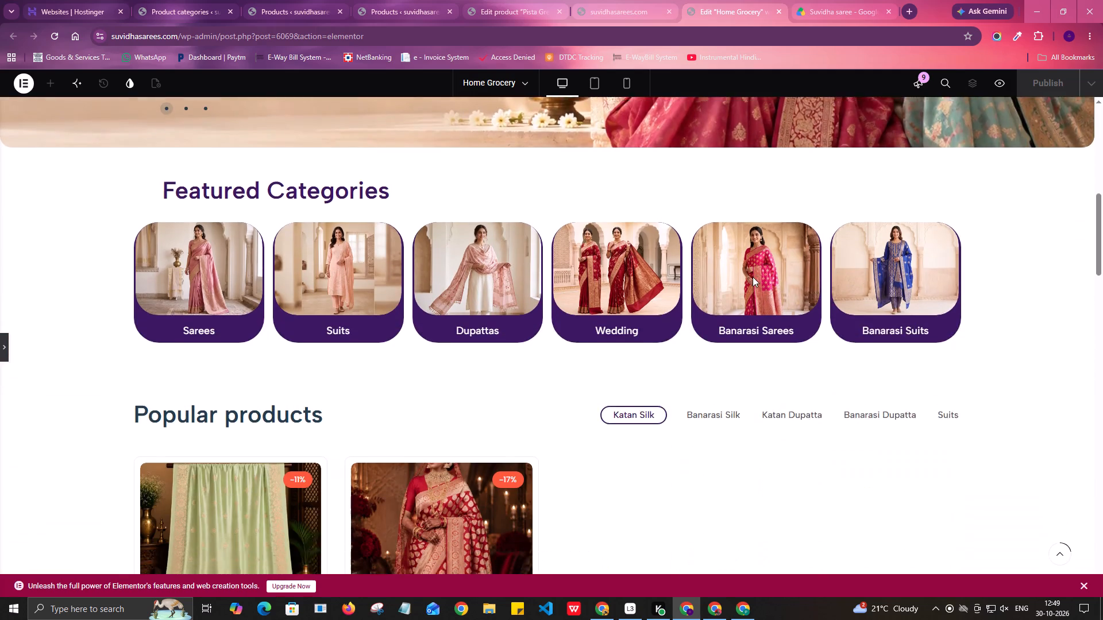
{"action": "scroll", "coordinate": [753, 277], "scroll_direction": "down", "scroll_amount": 5}
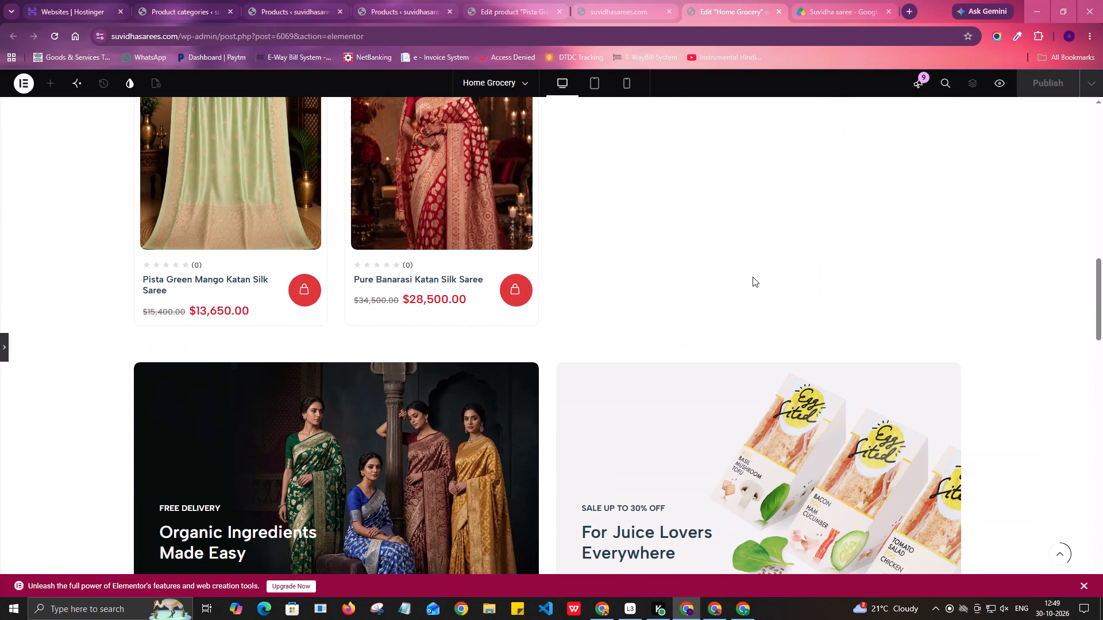
{"action": "scroll", "coordinate": [753, 277], "scroll_direction": "up", "scroll_amount": 4}
{"action": "scroll", "coordinate": [753, 277], "scroll_direction": "down", "scroll_amount": 1}
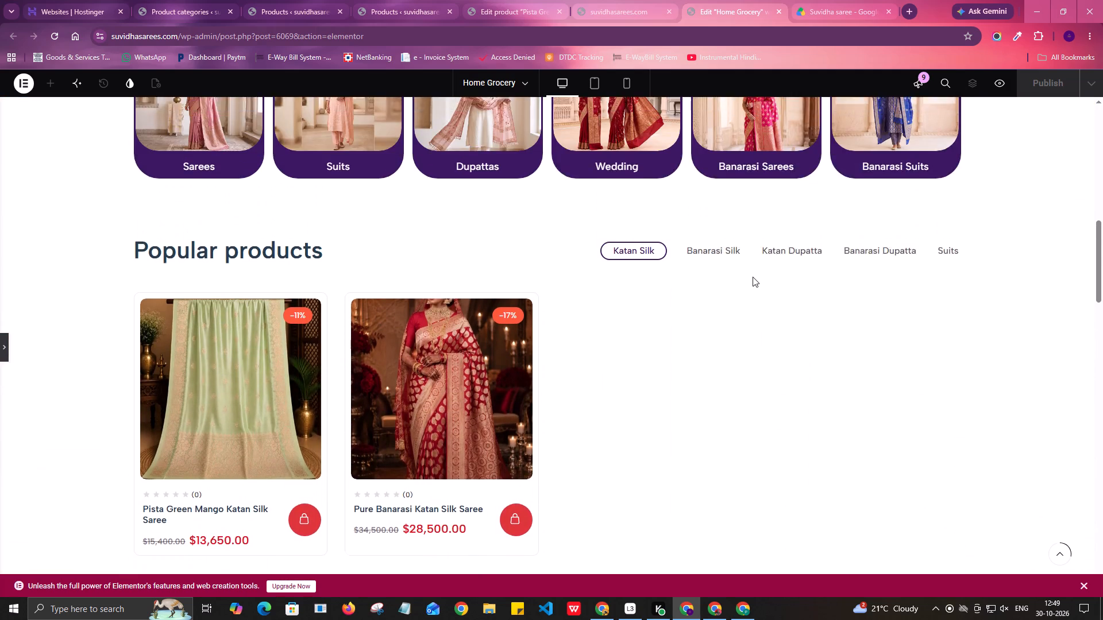
{"action": "scroll", "coordinate": [753, 277], "scroll_direction": "down", "scroll_amount": 8}
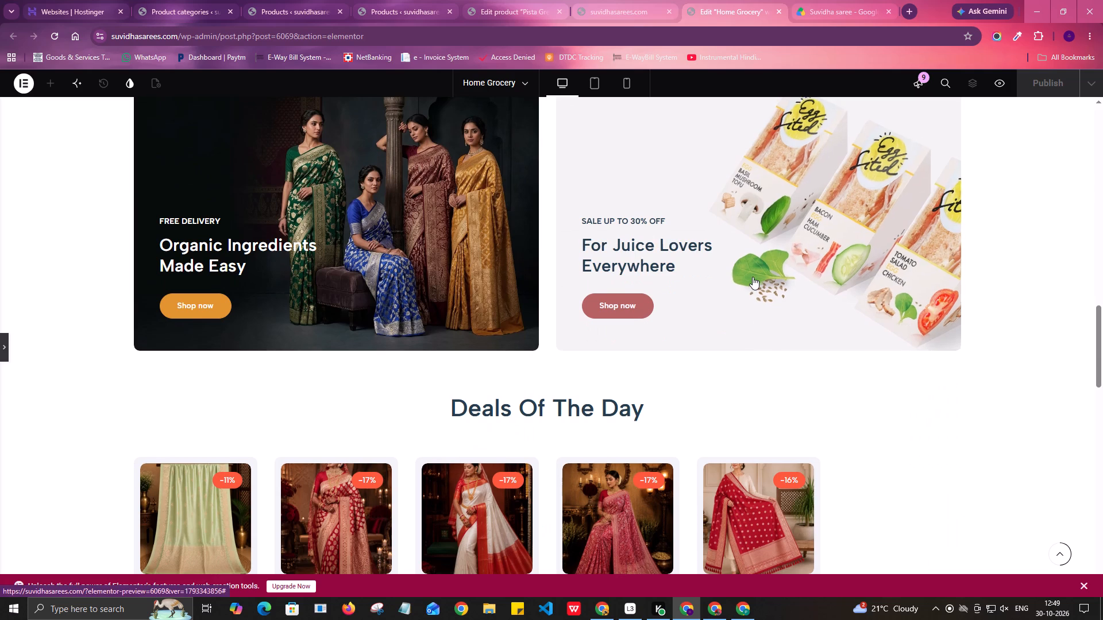
{"action": "scroll", "coordinate": [753, 277], "scroll_direction": "up", "scroll_amount": 7}
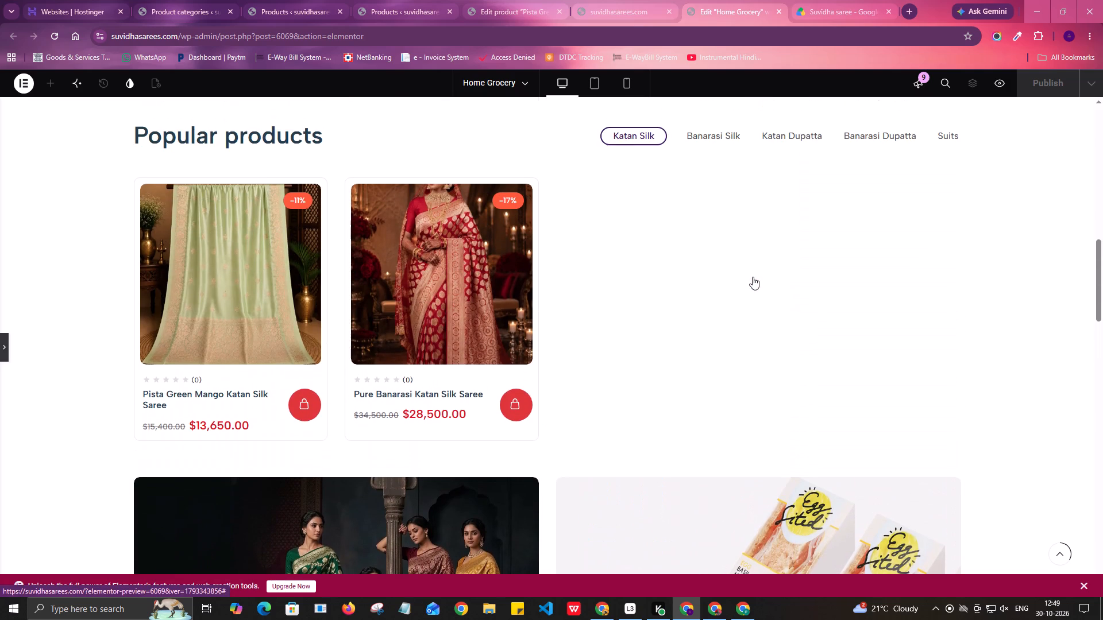
{"action": "scroll", "coordinate": [753, 277], "scroll_direction": "up", "scroll_amount": 3}
{"action": "scroll", "coordinate": [753, 277], "scroll_direction": "down", "scroll_amount": 8}
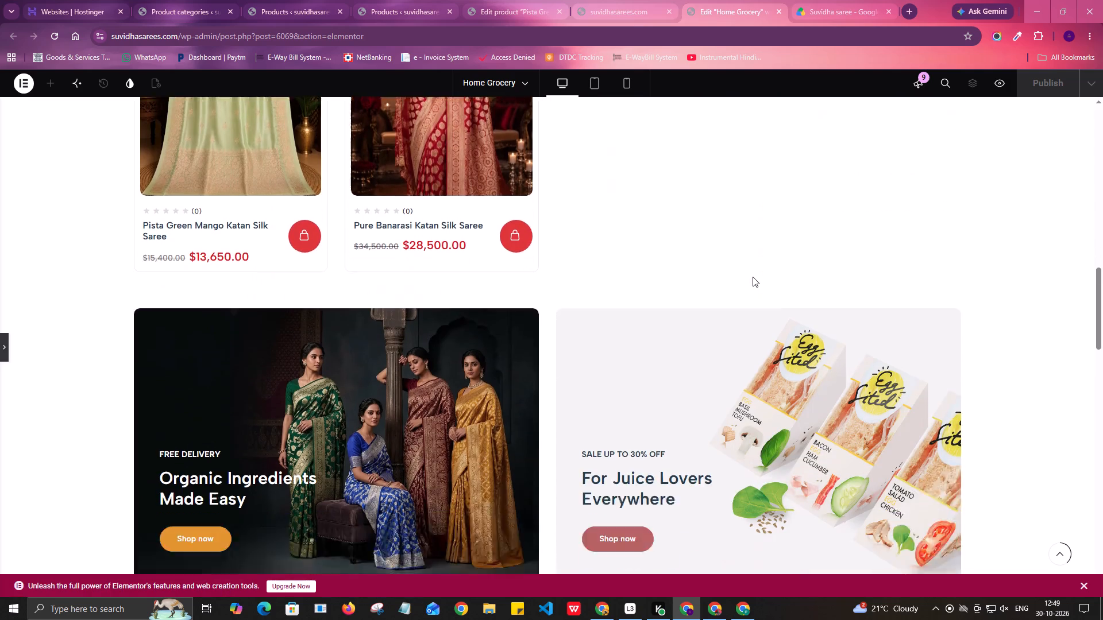
{"action": "scroll", "coordinate": [753, 277], "scroll_direction": "down", "scroll_amount": 3}
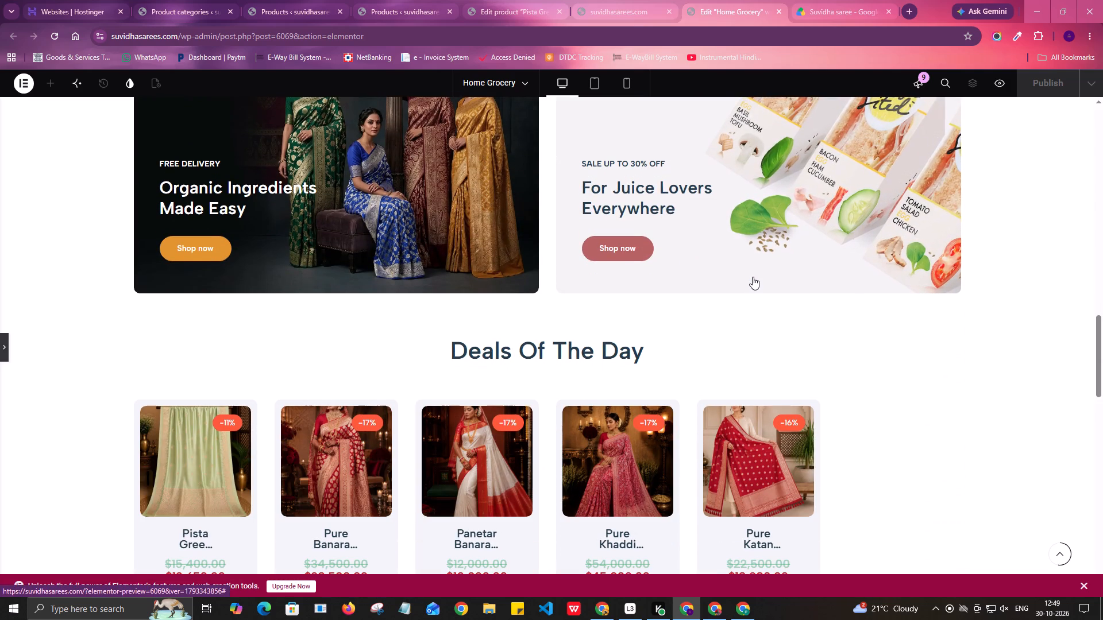
{"action": "scroll", "coordinate": [753, 277], "scroll_direction": "down", "scroll_amount": 3}
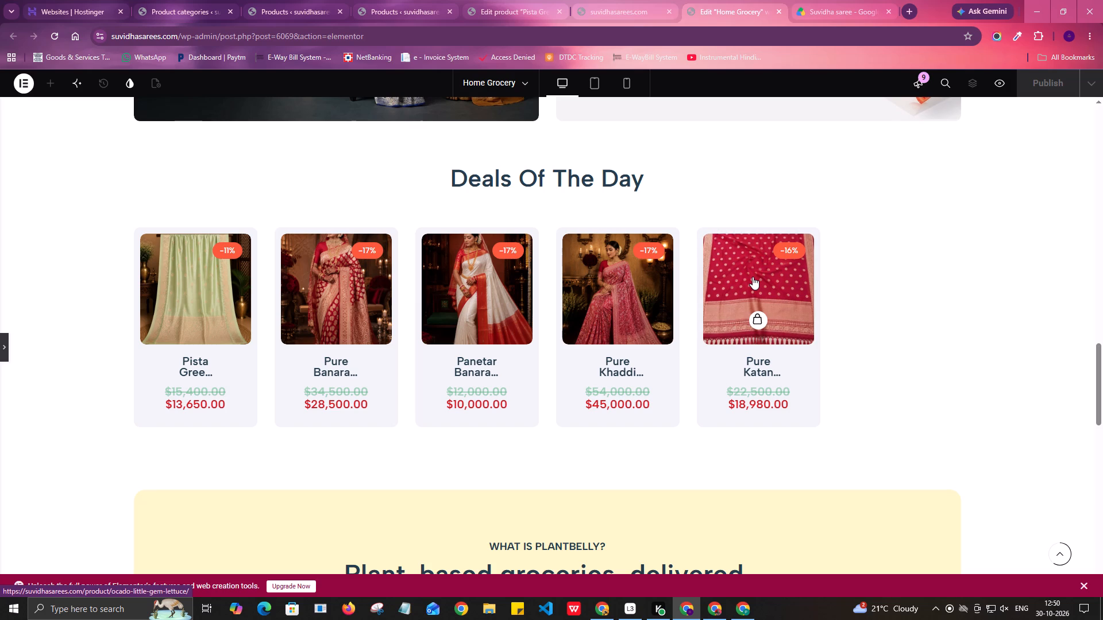
{"action": "scroll", "coordinate": [753, 277], "scroll_direction": "down", "scroll_amount": 3}
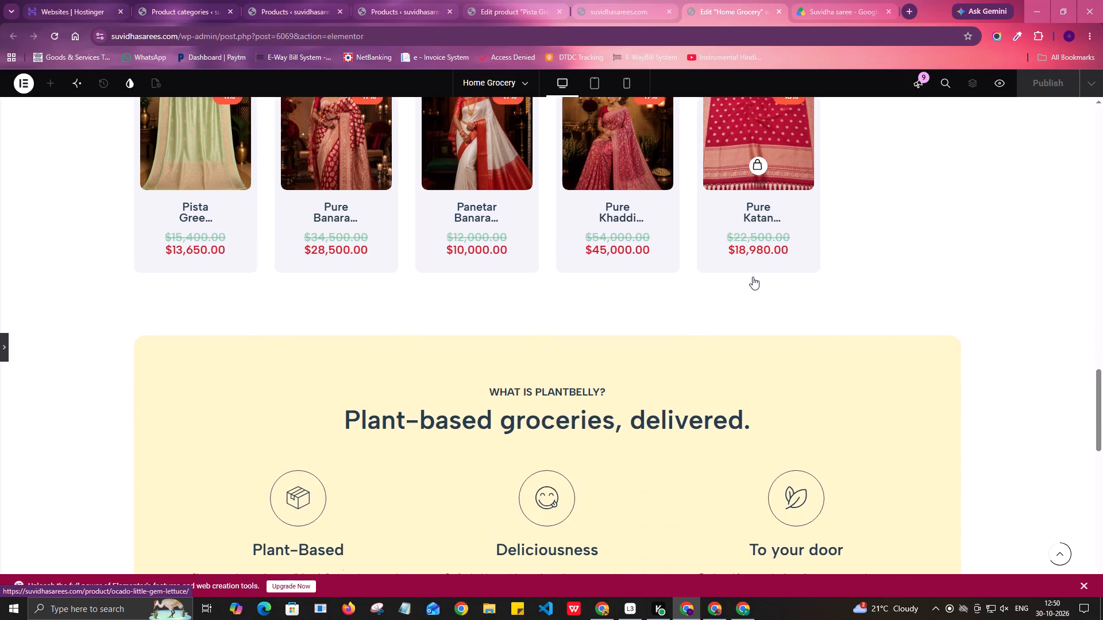
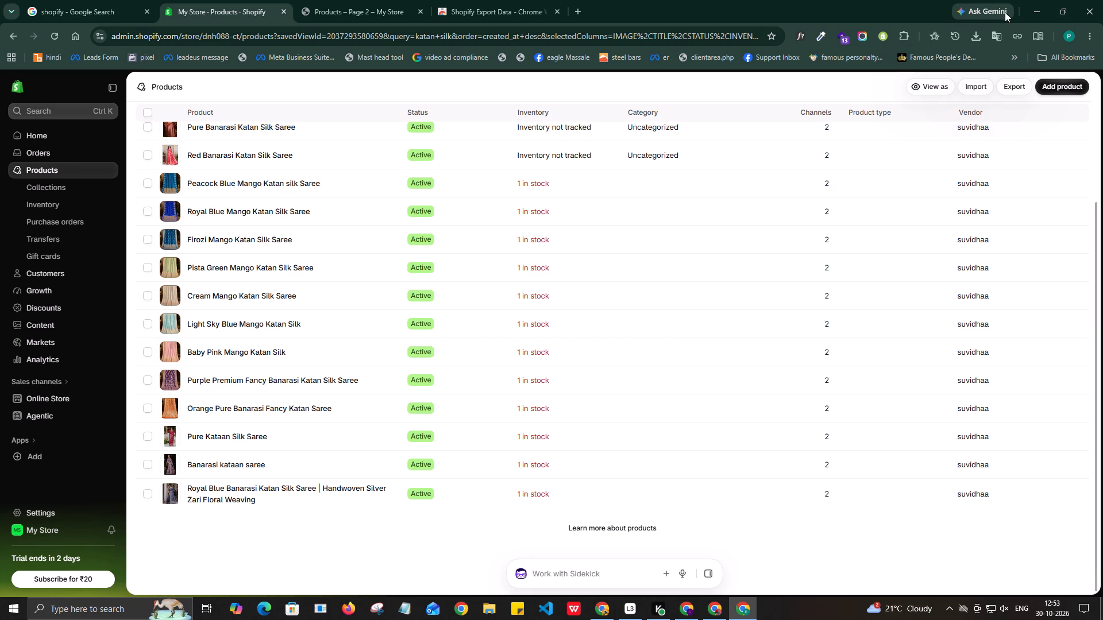
Minimize the Shopify products and DAC Buildcon browser windows to return to the Home Grocery page in the Elementor editor.
{"action": "left_click", "coordinate": [1029, 6]}
{"action": "left_click", "coordinate": [1029, 6]}
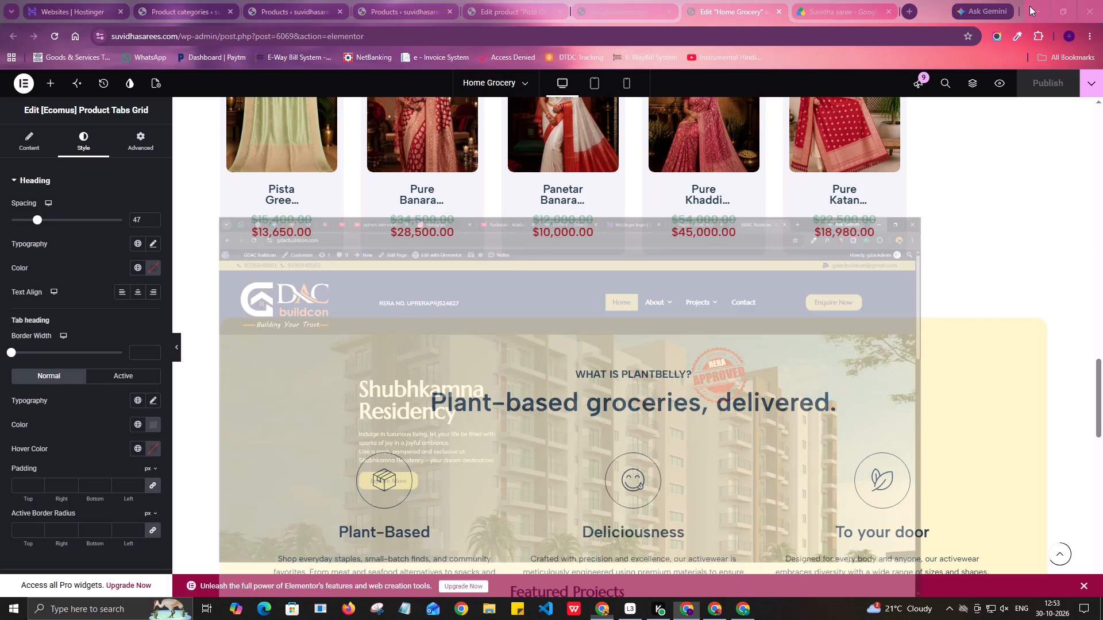
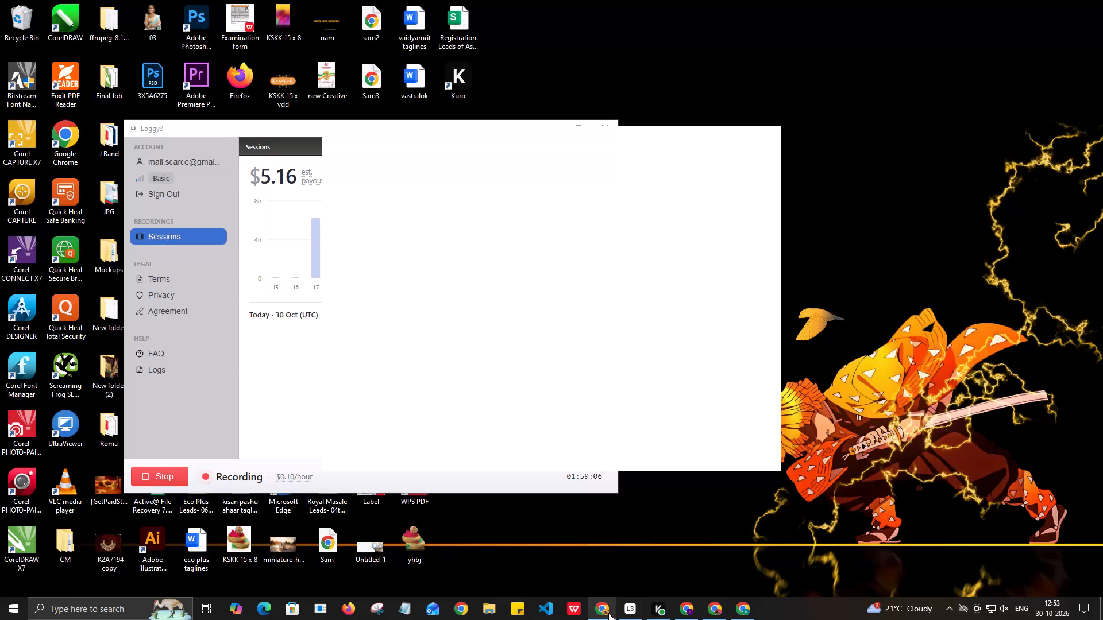
Switch to the Chrome window showing the GDAC Buildcon site and open a new blank tab.
{"action": "left_click", "coordinate": [603, 610]}
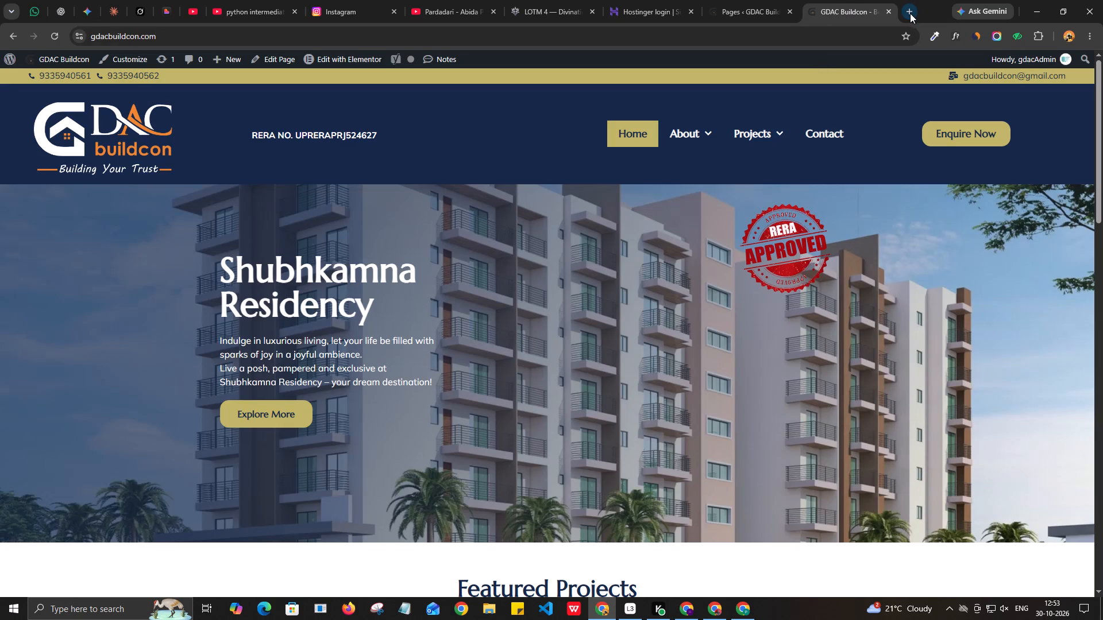
{"action": "left_click", "coordinate": [910, 13]}
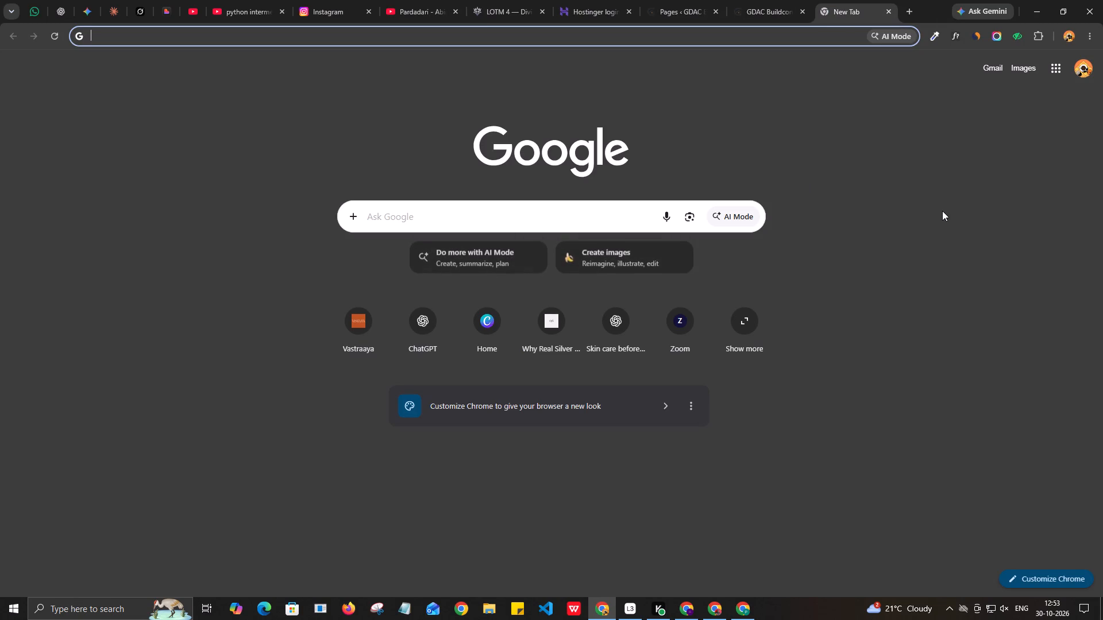
Lock the computer.
{"action": "key", "text": "super+l"}
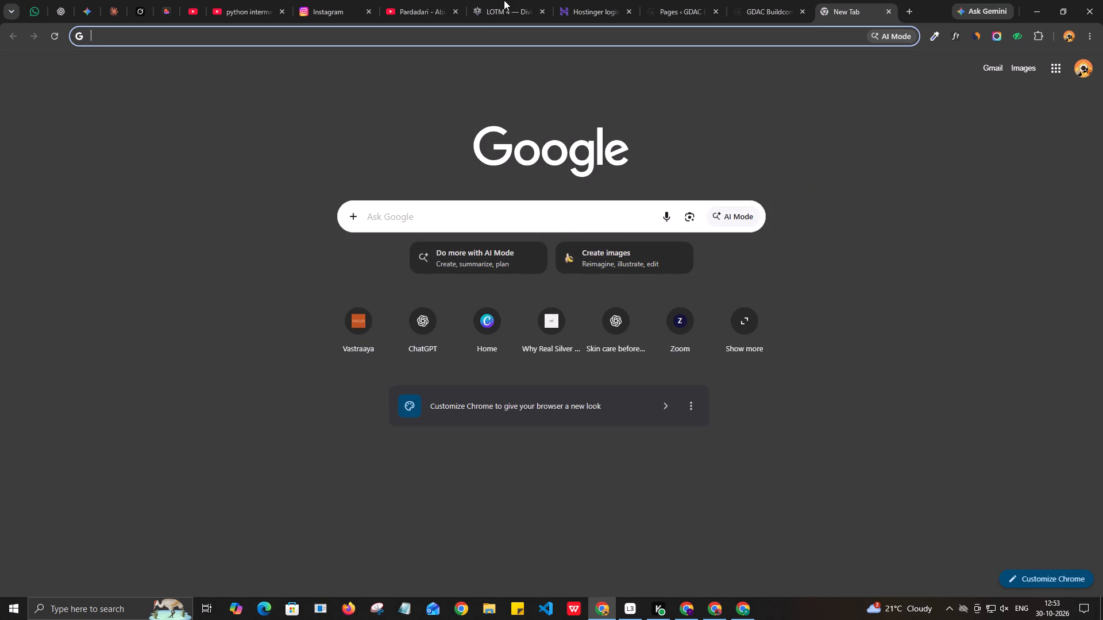